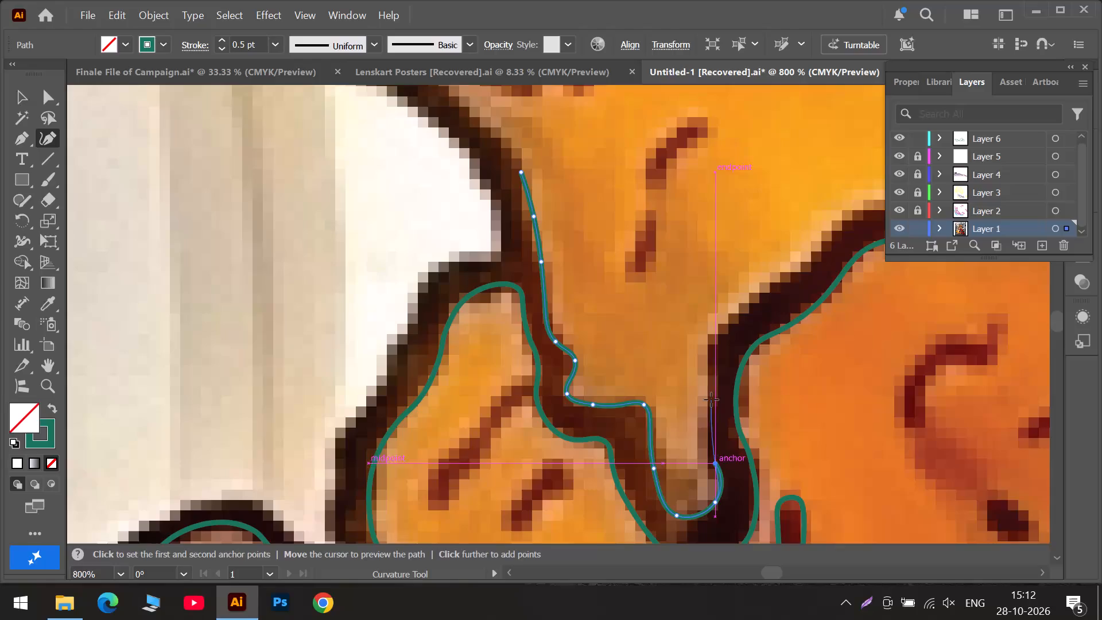
Extend the green Curvature path up the far side of the narrow notch to the start of the diagonal dark outline.
left_click(711, 400)
left_click(704, 359)
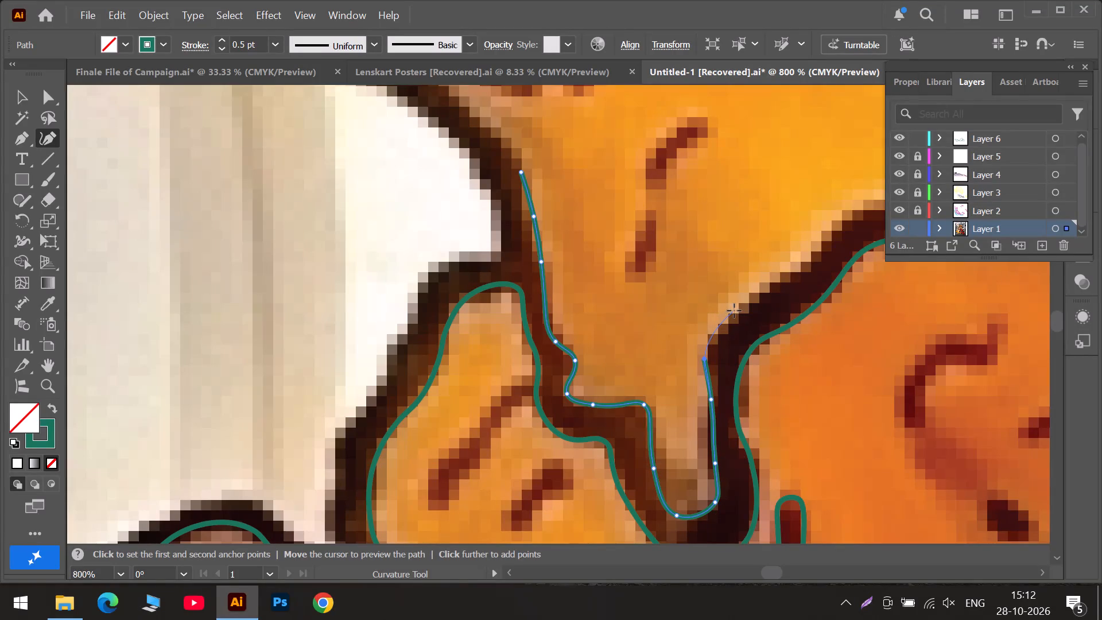
left_click(738, 311)
left_click(711, 401)
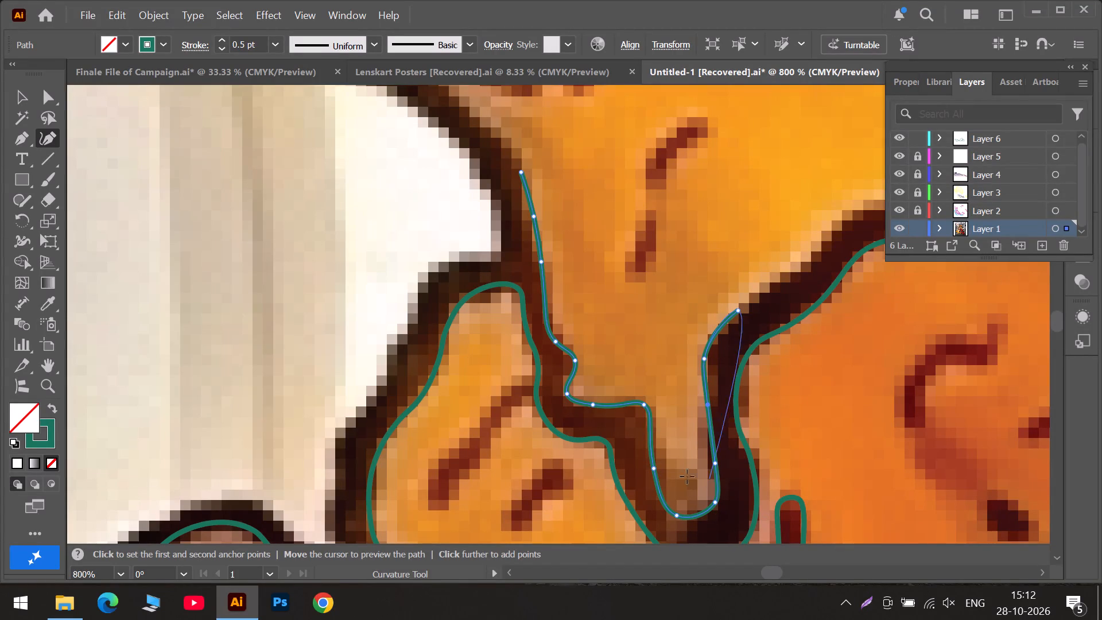
Reposition the path's anchors on the flat ledge and small bump beside the notch to fit the orange shape's edge.
left_click_drag(595, 404, 600, 402)
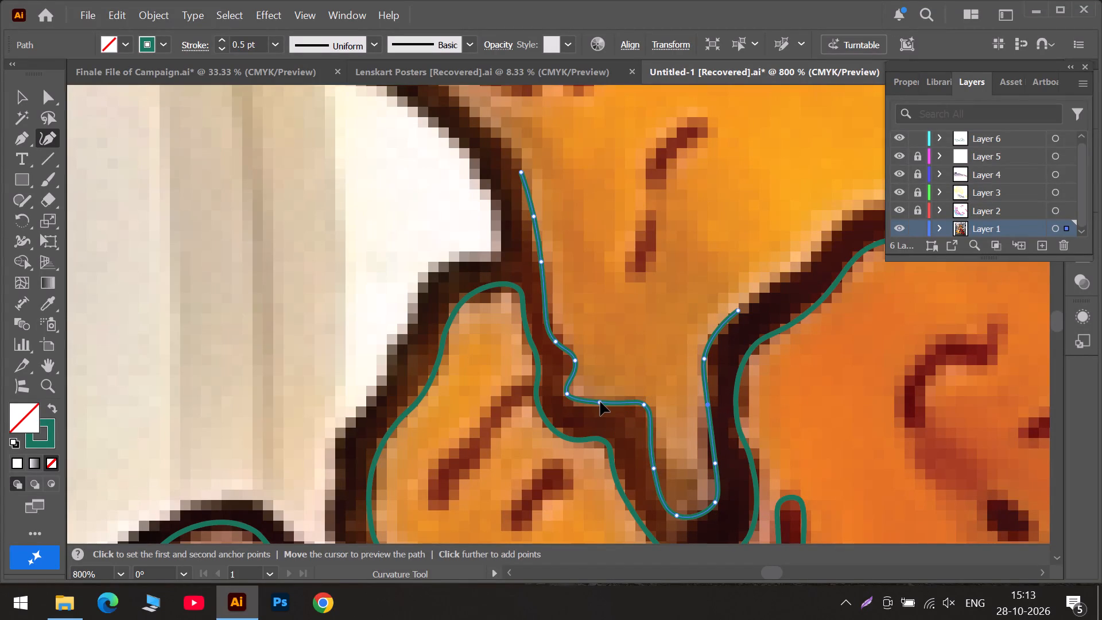
left_click_drag(600, 402, 605, 403)
left_click_drag(605, 403, 605, 404)
left_click(569, 393)
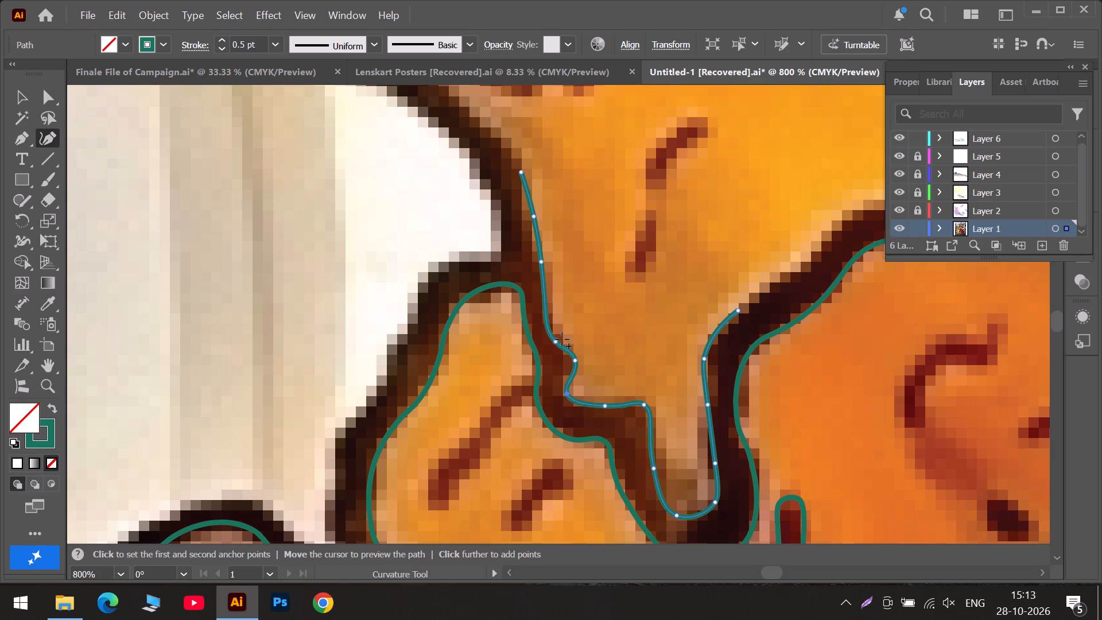
left_click_drag(557, 344, 557, 330)
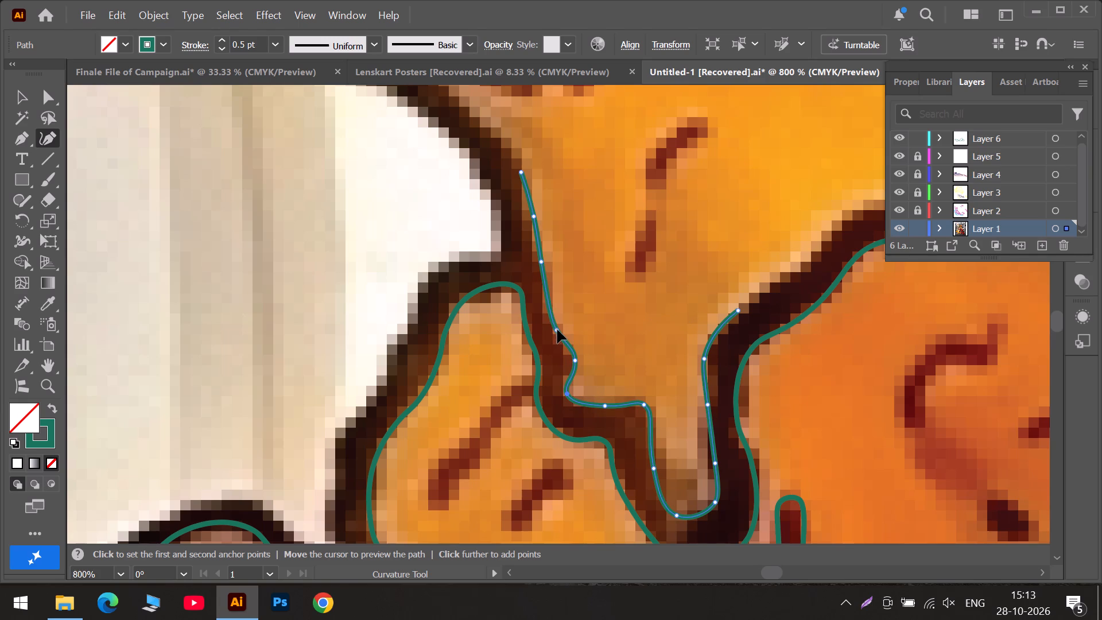
left_click_drag(557, 330, 557, 332)
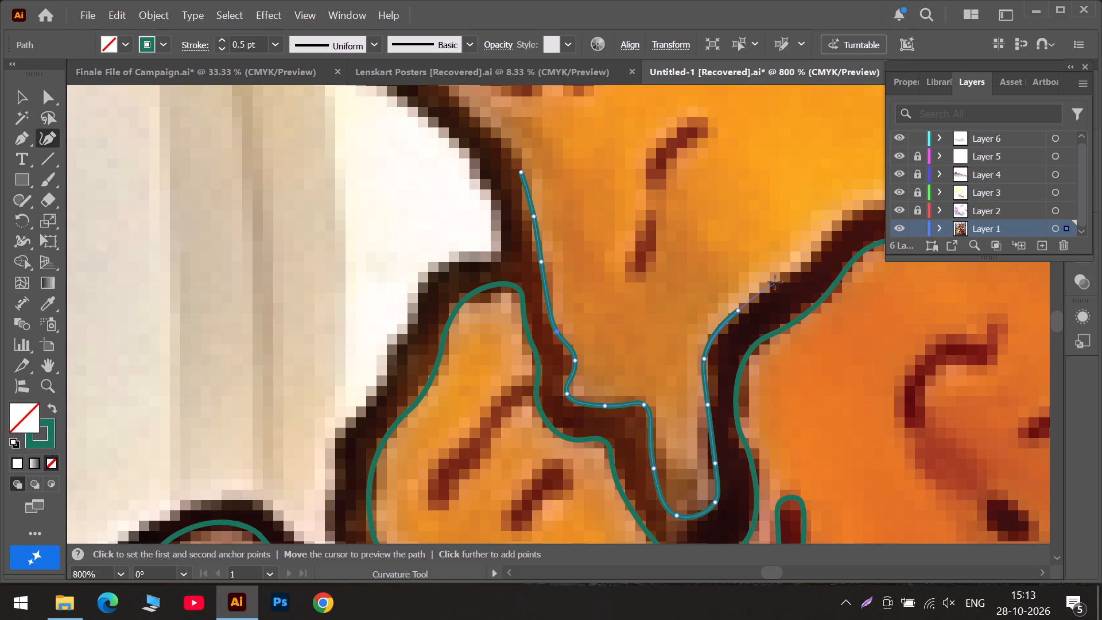
Continue the path along the diagonal dark outline to the inner corner near the pink patch, and adjust its anchors to the edge.
left_click(787, 280)
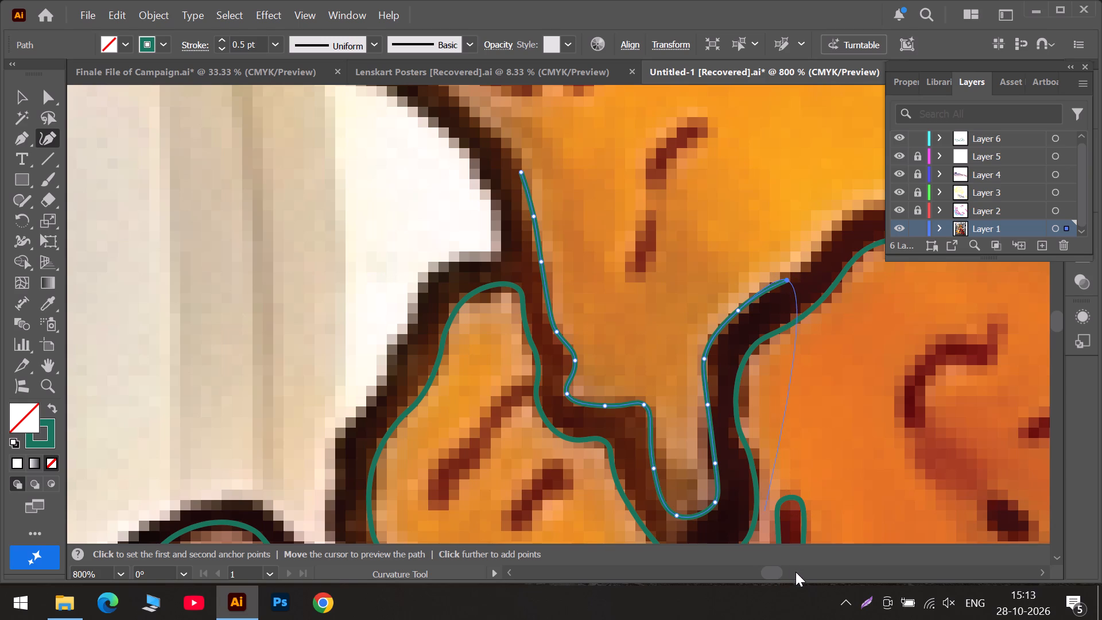
left_click(796, 572)
left_click(346, 229)
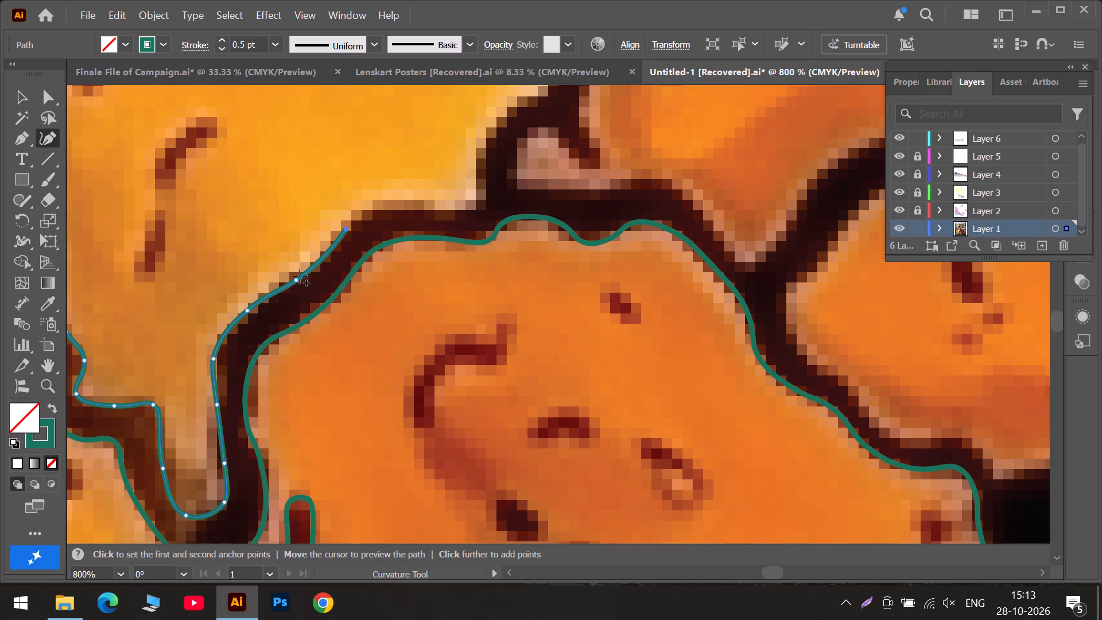
left_click_drag(296, 281, 304, 270)
left_click(406, 211)
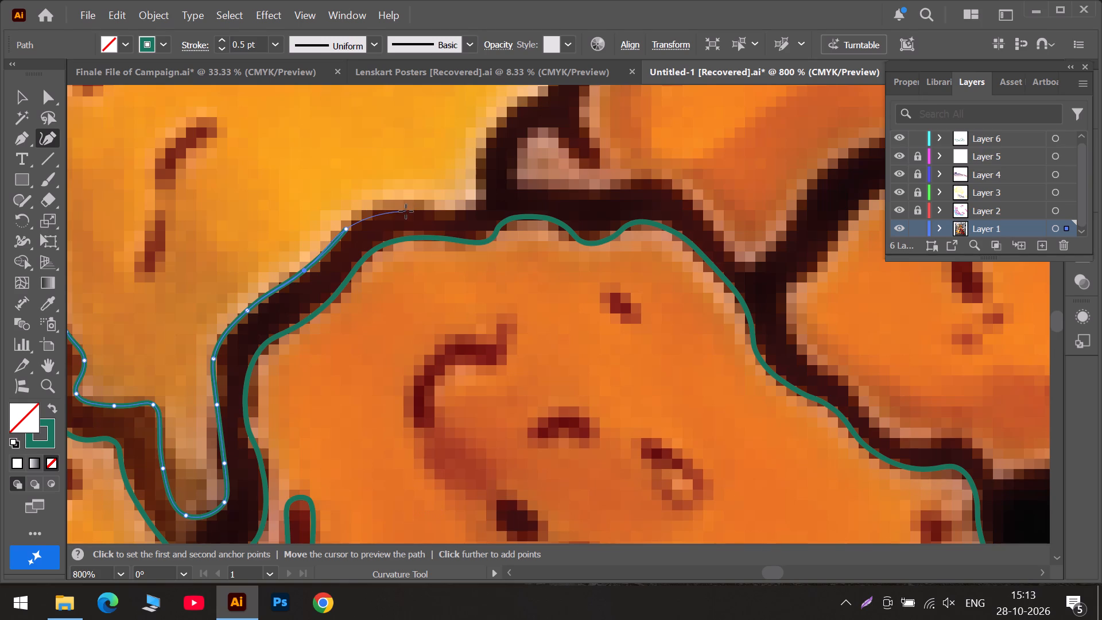
left_click(476, 210)
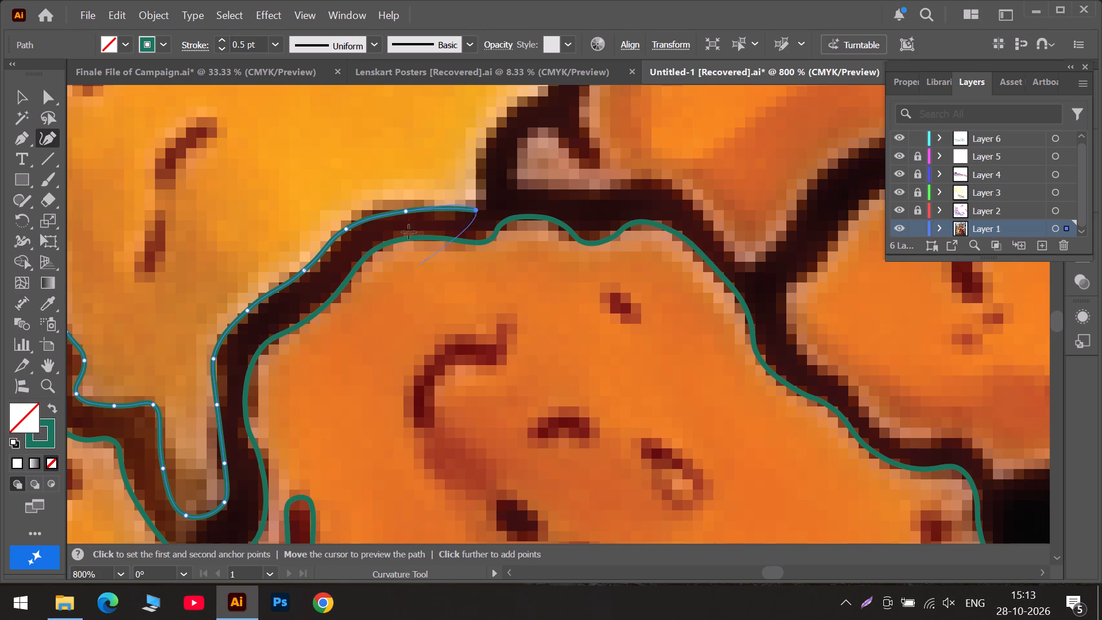
left_click_drag(406, 213, 413, 208)
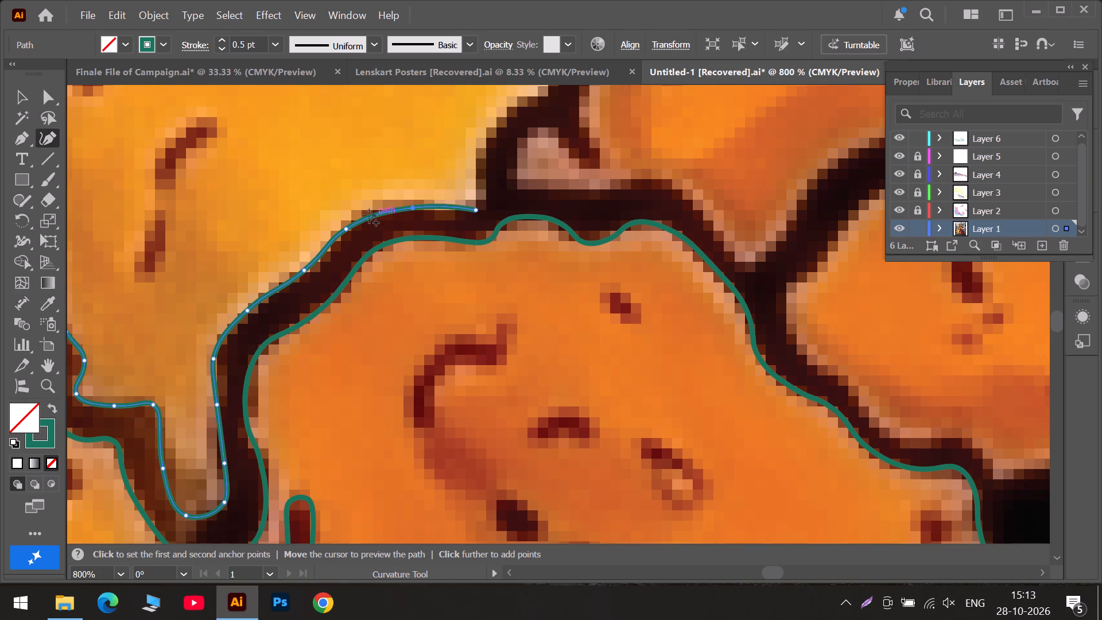
left_click_drag(345, 228, 365, 218)
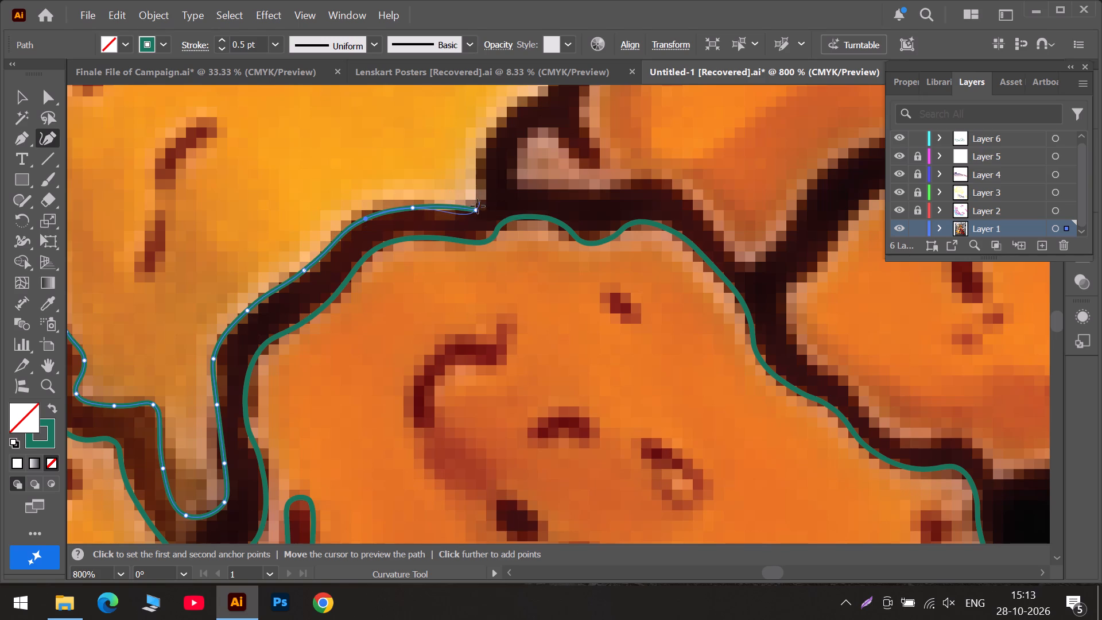
Make a sharp corner at the path's end, curve it up around the dark outline beside the pink patch, and refine the nearby anchors.
double_click(477, 207)
left_click(477, 170)
scroll(478, 169, "up", 5)
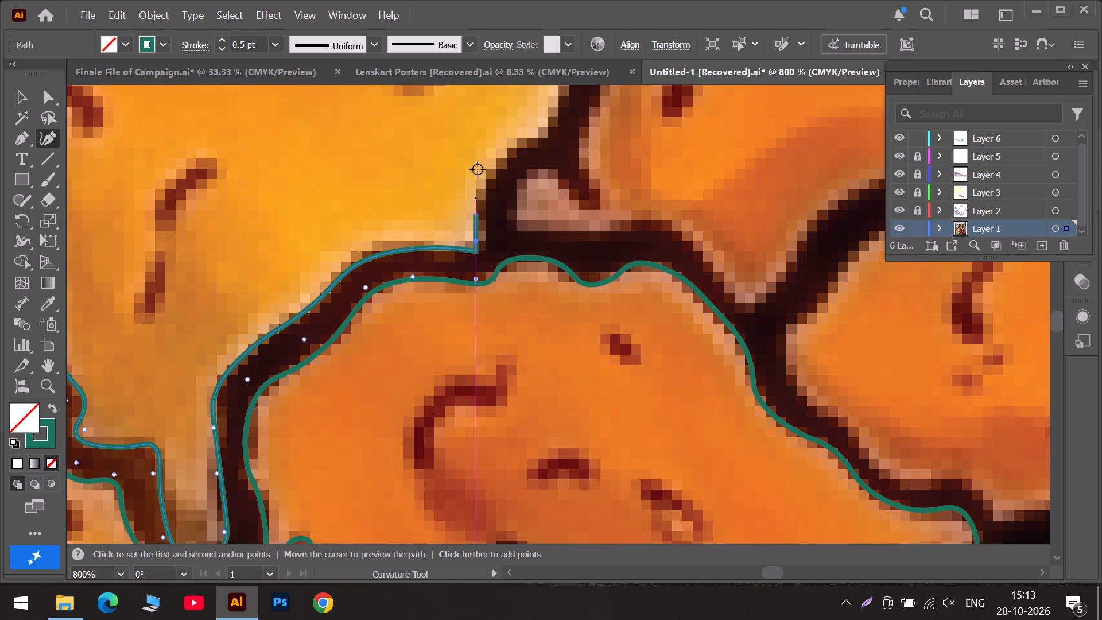
left_click(533, 166)
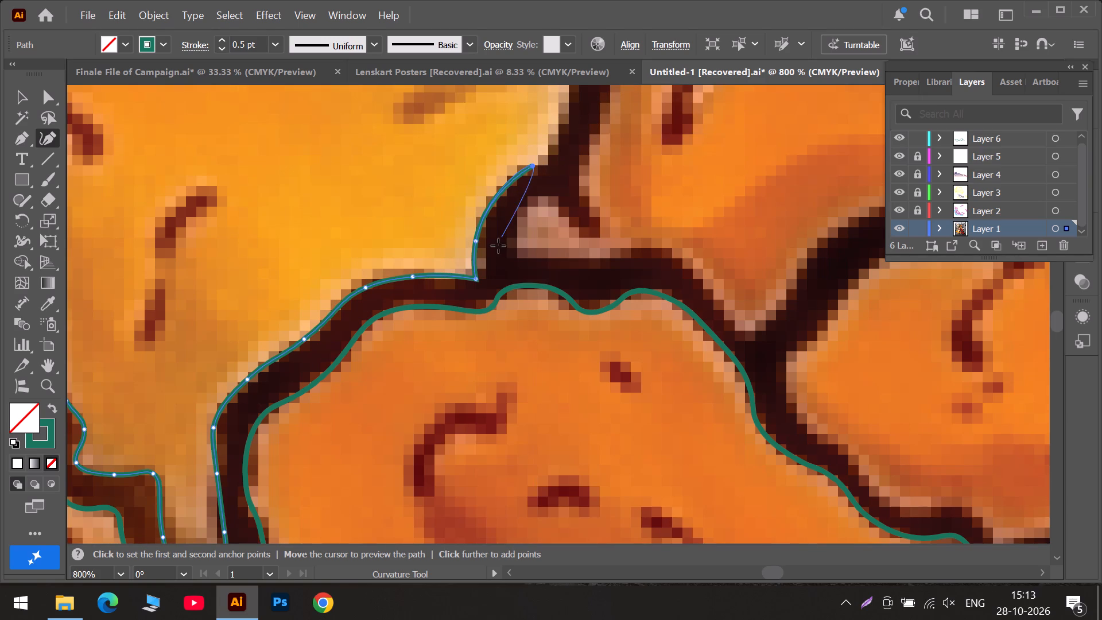
left_click(478, 279)
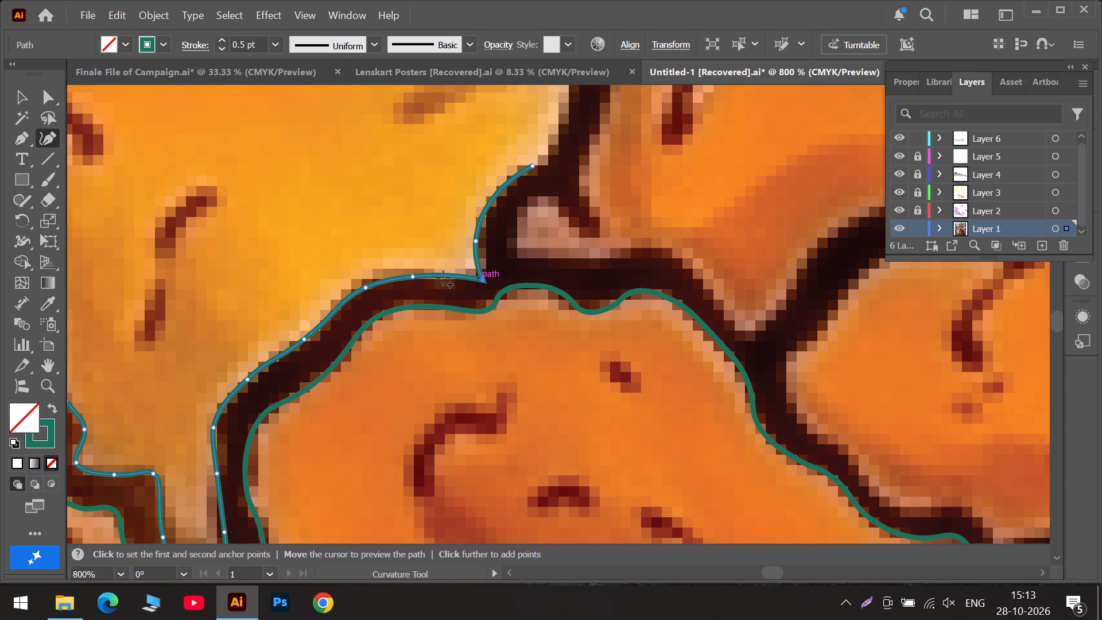
left_click_drag(429, 274, 449, 280)
left_click_drag(474, 239, 480, 234)
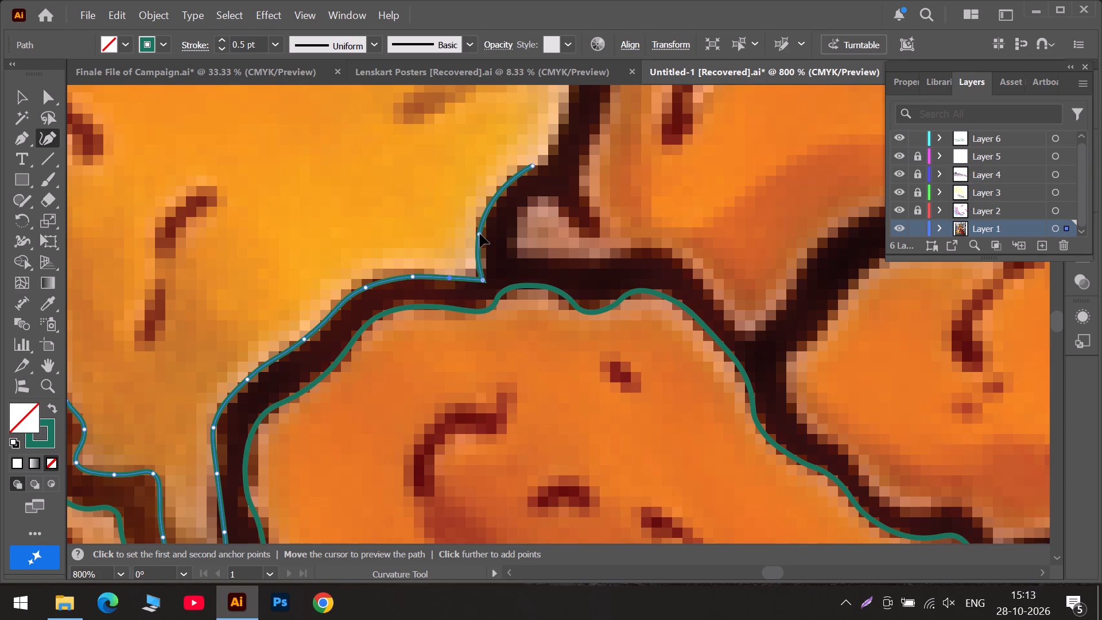
left_click_drag(480, 234, 480, 233)
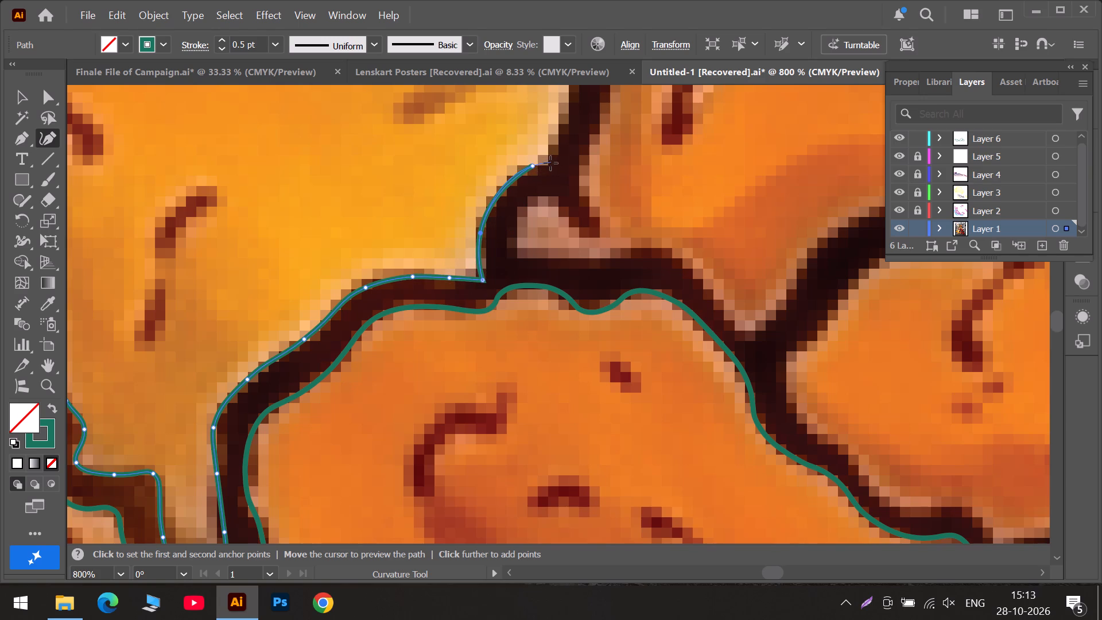
Trace up the dark outline to the orange shape's upper tip and back along its top edge, fine-tuning the tip anchor.
left_click(550, 163)
scroll(553, 164, "up", 6)
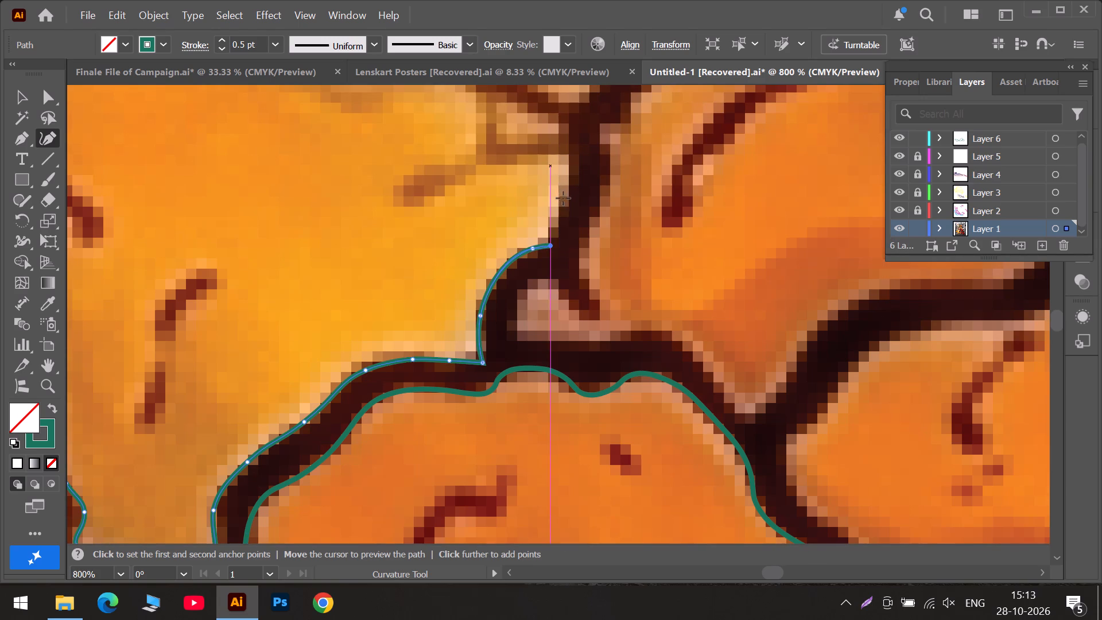
left_click(567, 191)
scroll(566, 179, "up", 5)
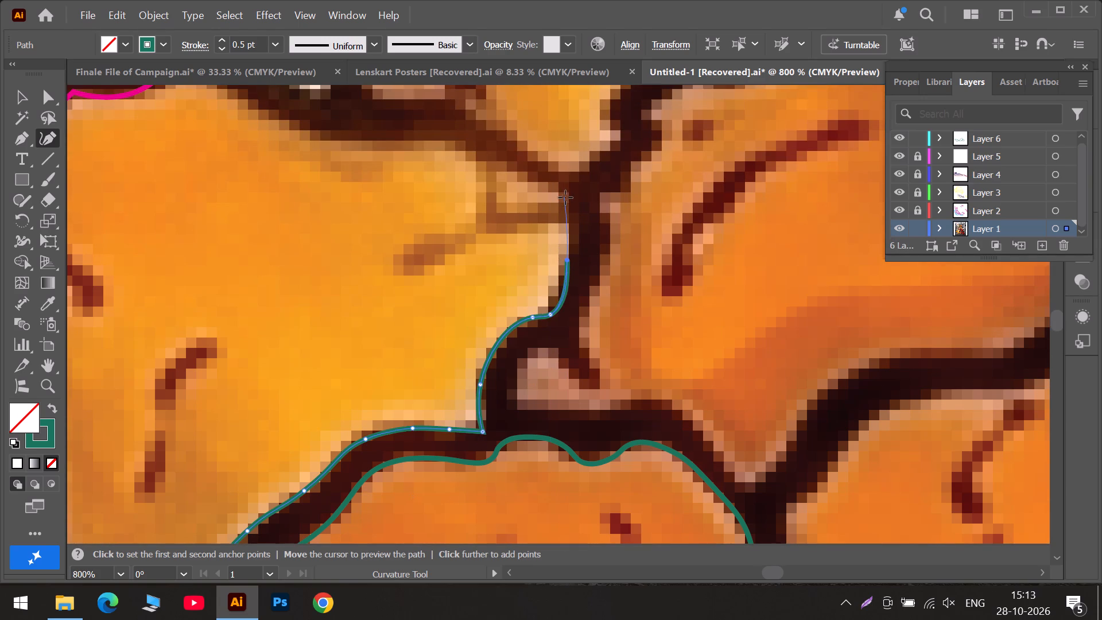
left_click(566, 197)
left_click(522, 176)
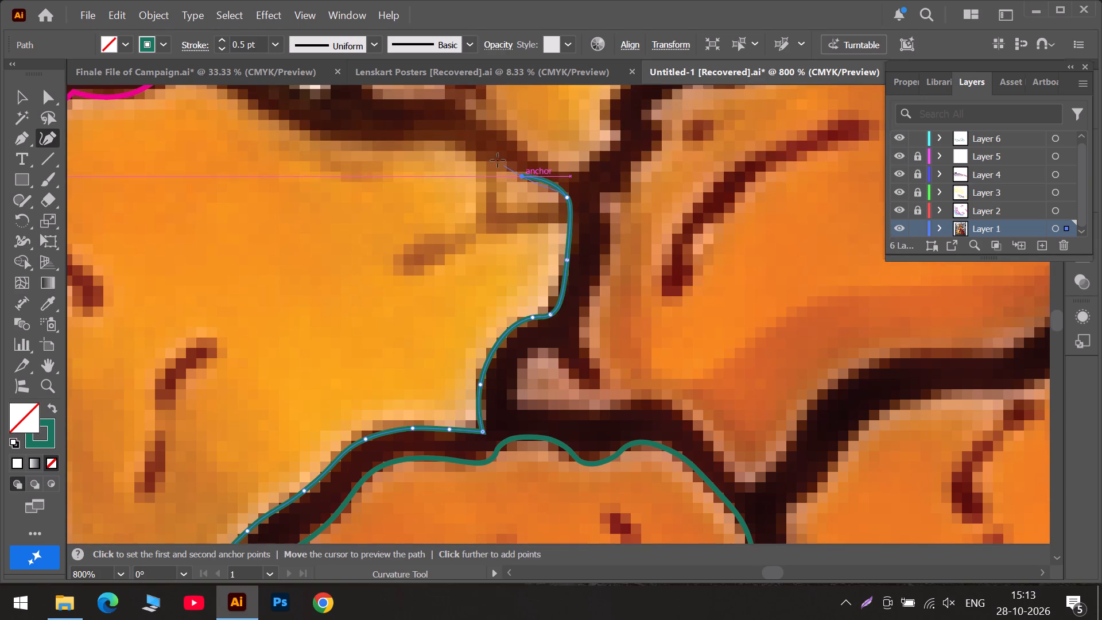
left_click(468, 148)
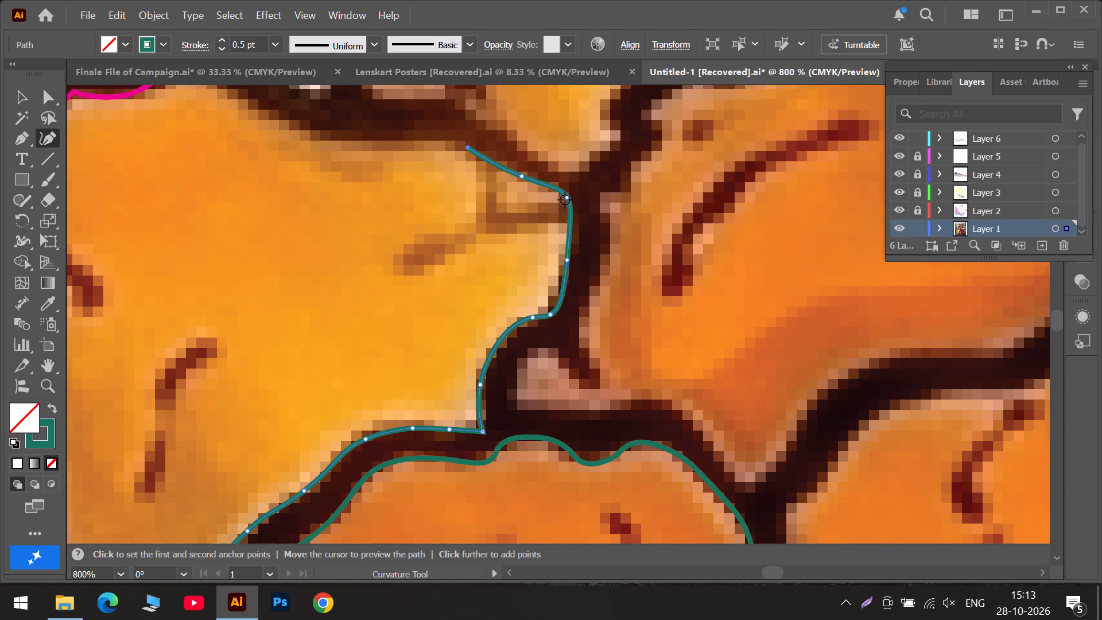
left_click(565, 200)
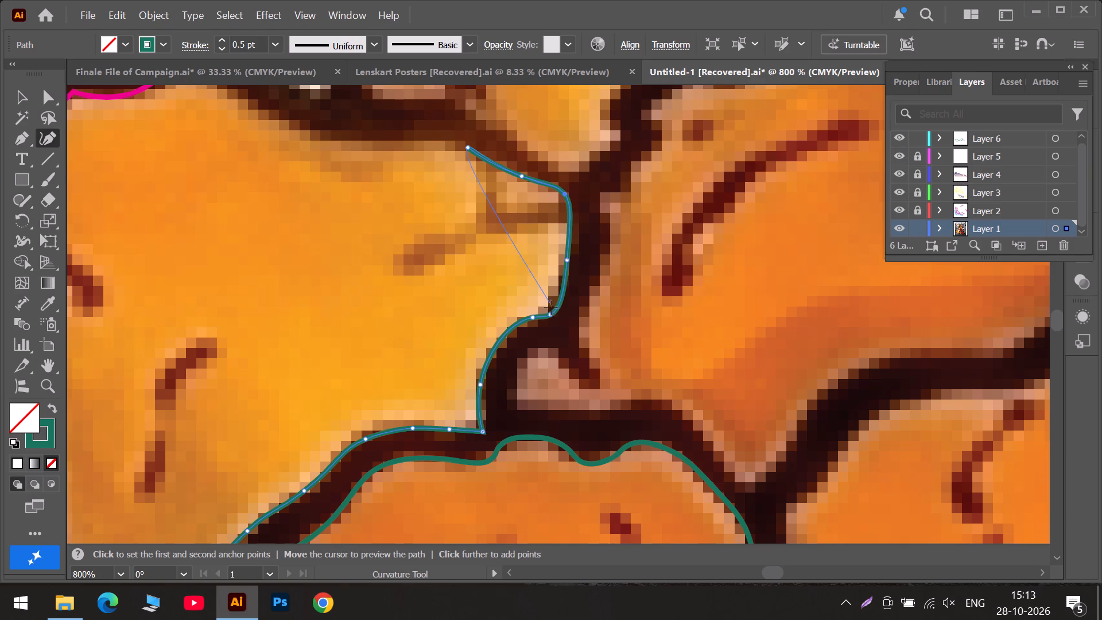
left_click(553, 316)
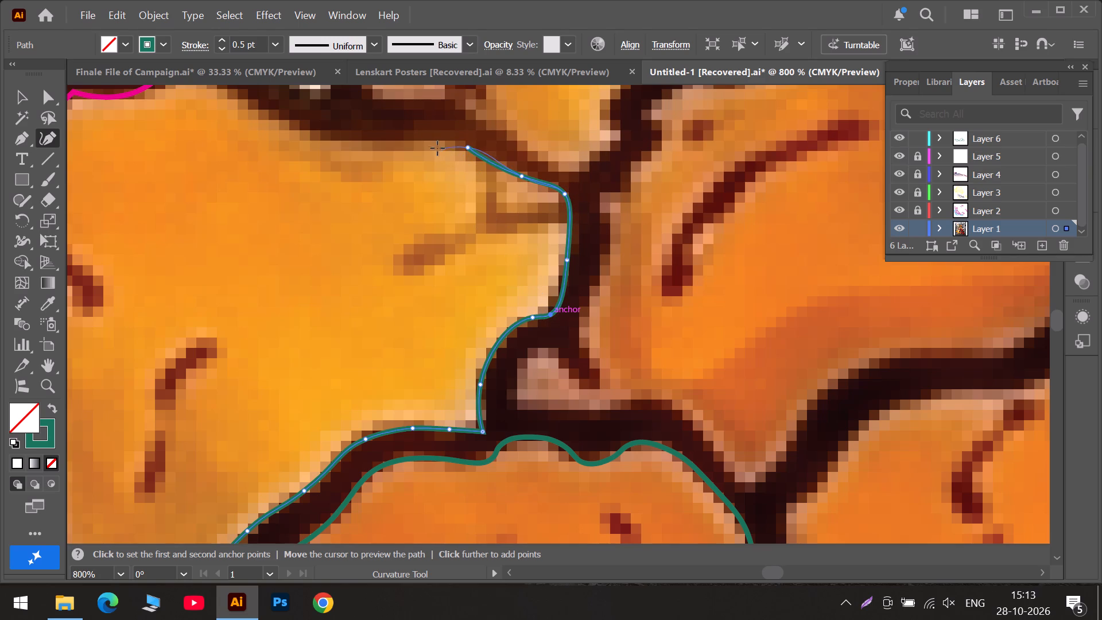
Continue the path along the orange shape's top edge, over the peak, to the magenta outline, adding an anchor on the slope.
left_click(416, 142)
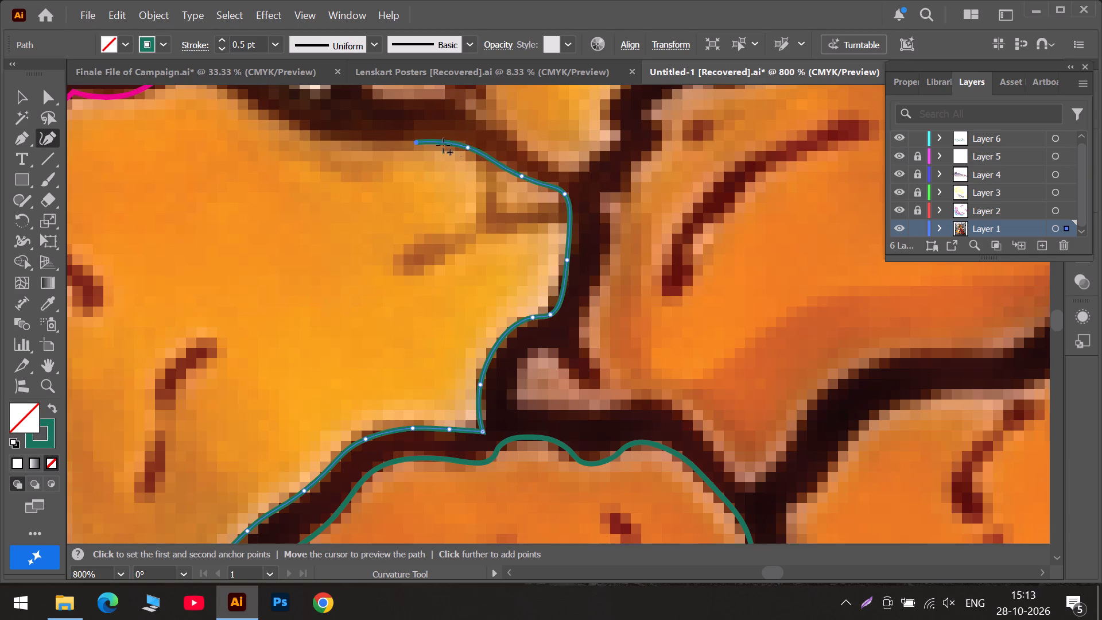
left_click(323, 137)
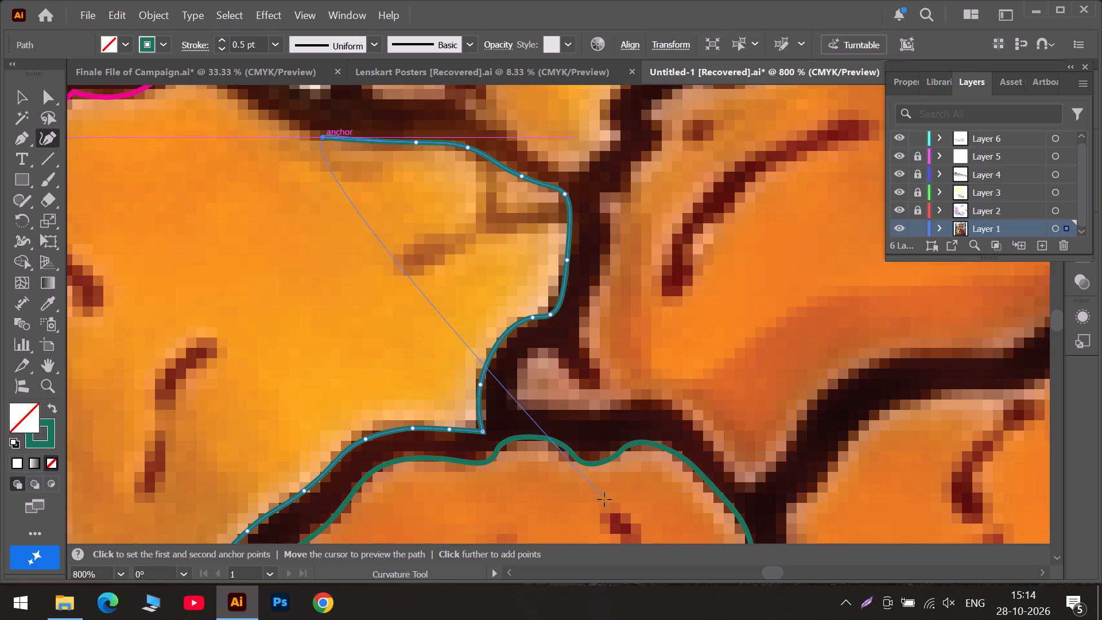
left_click(726, 573)
scroll(597, 286, "up", 6)
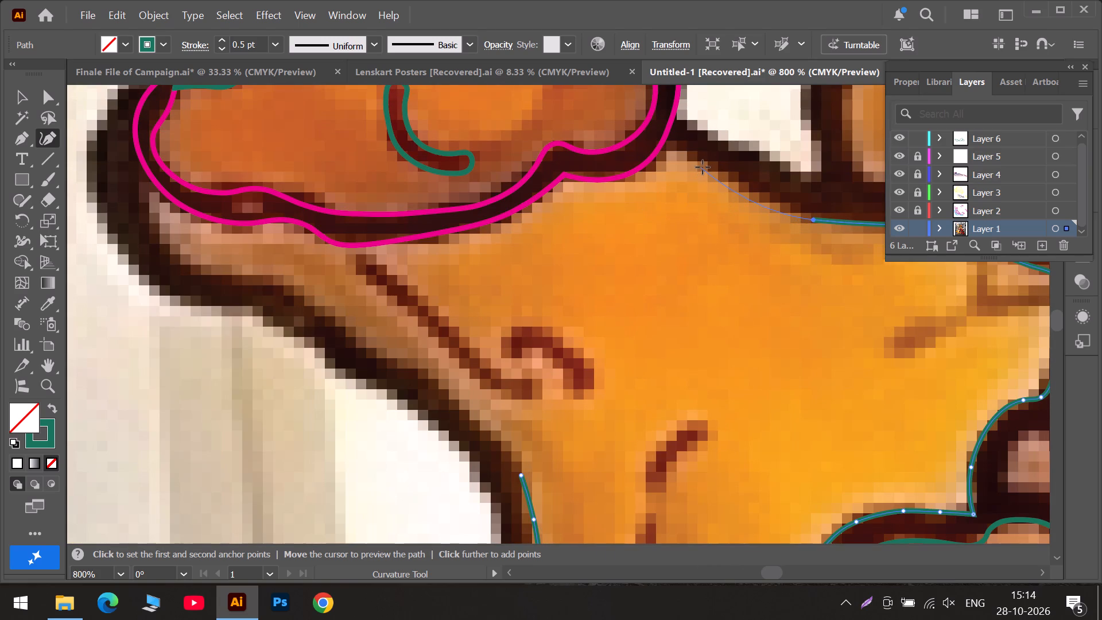
left_click(704, 161)
left_click(678, 146)
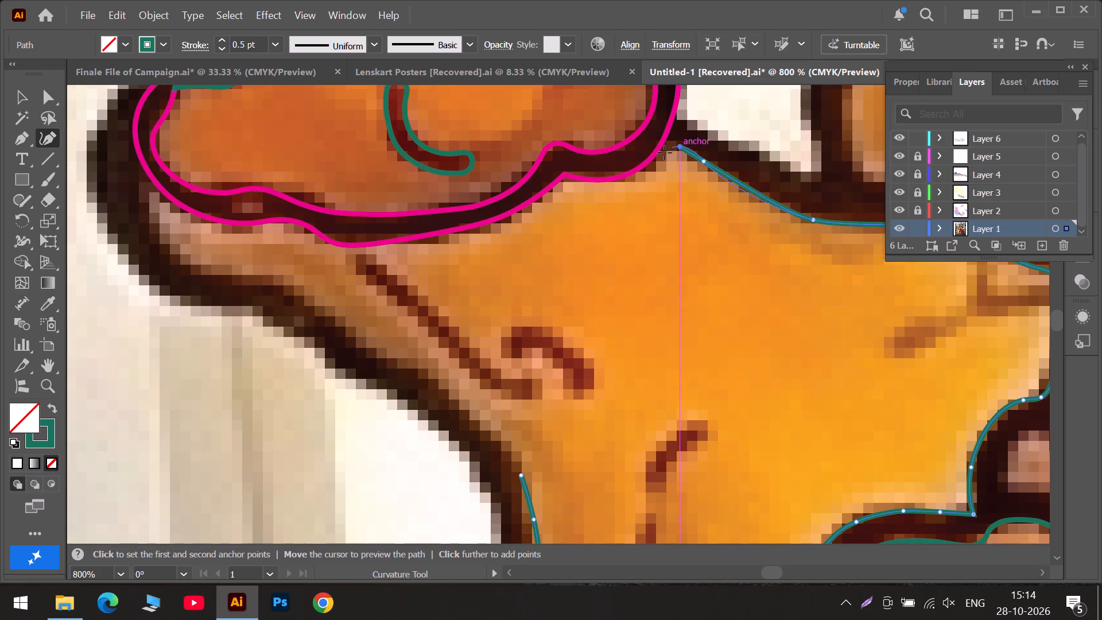
left_click(651, 173)
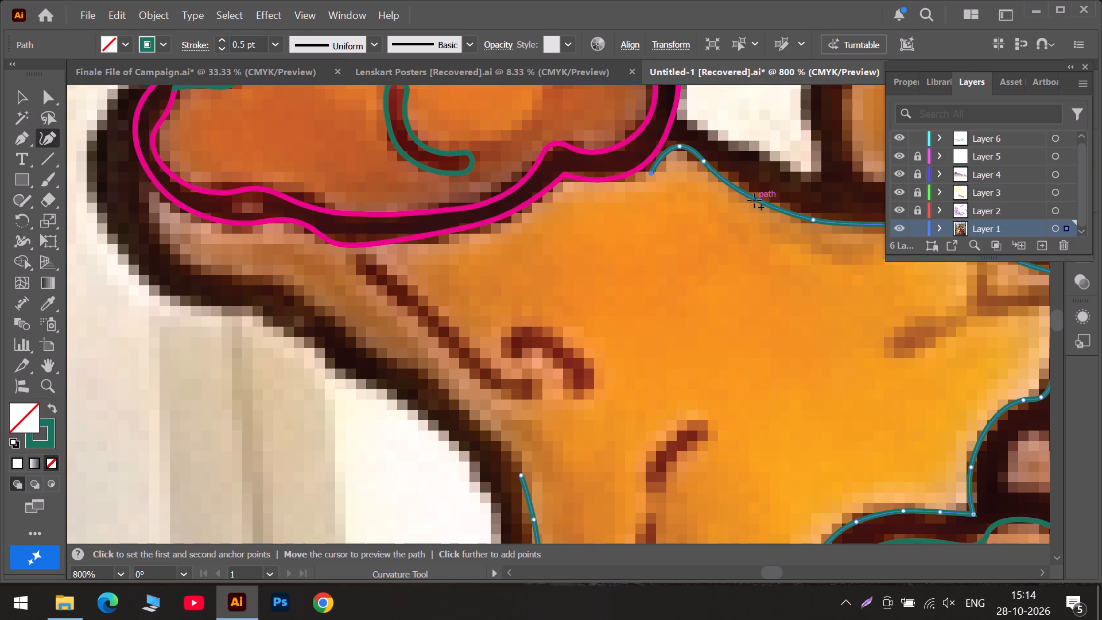
left_click(753, 196)
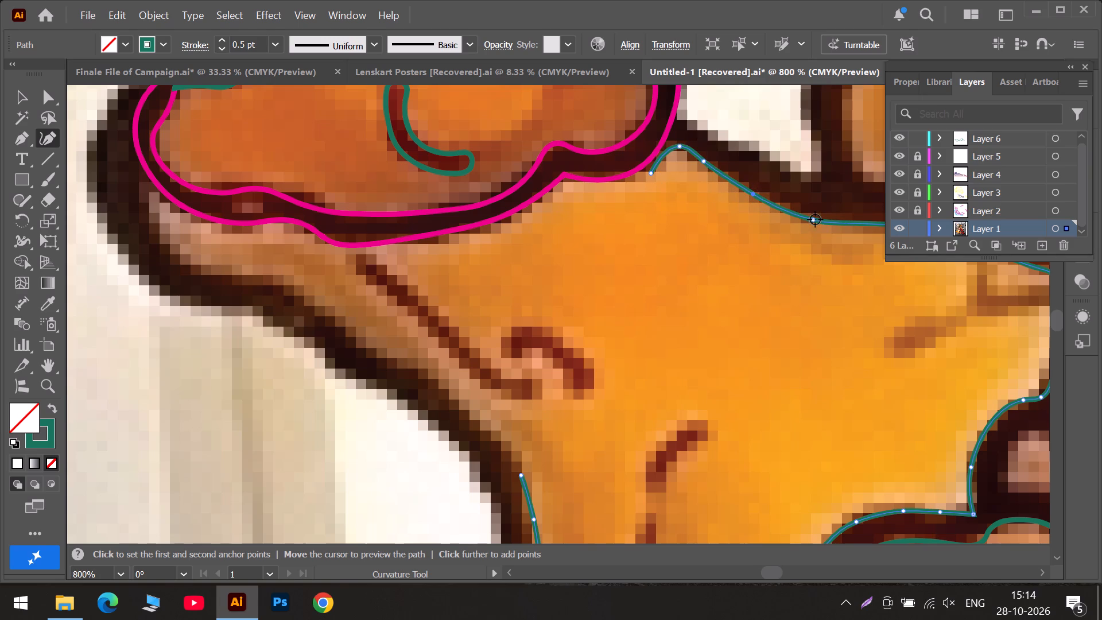
left_click(815, 219)
Continue the path beneath the magenta outline, making a sharp corner at its notch, and adjust the anchor just past the corner.
left_click(598, 187)
triple_click(566, 183)
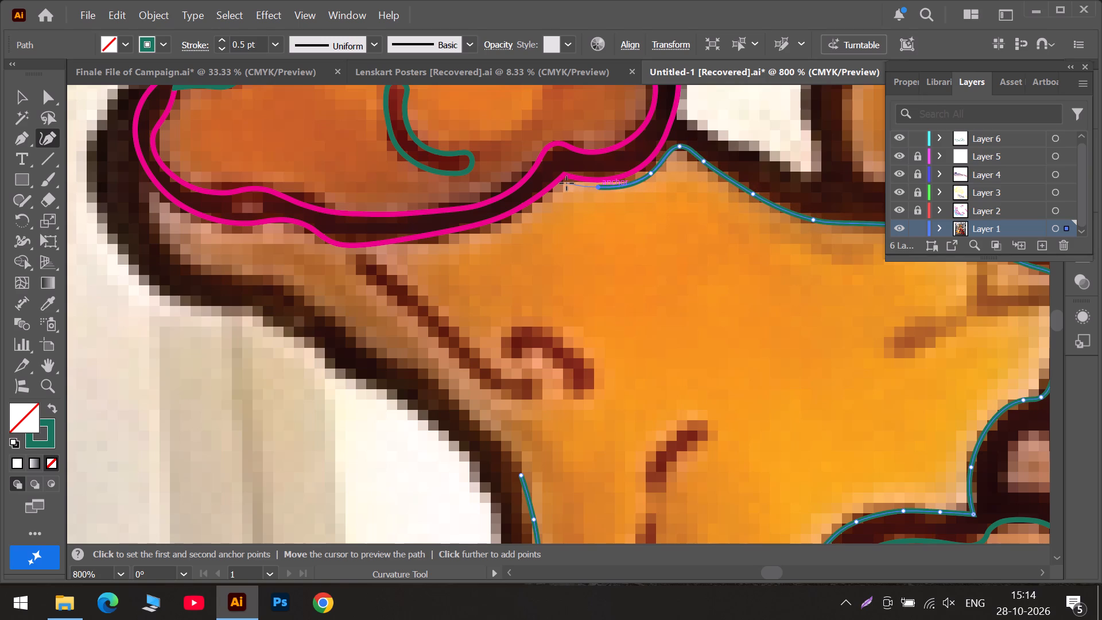
left_click(529, 218)
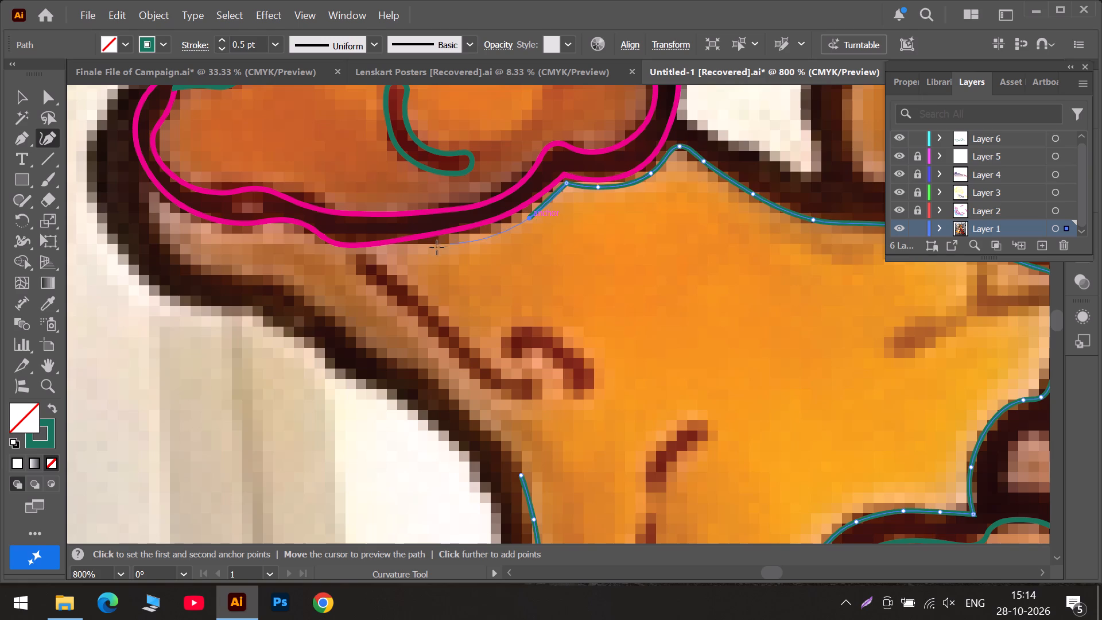
left_click(426, 242)
left_click_drag(528, 218, 519, 218)
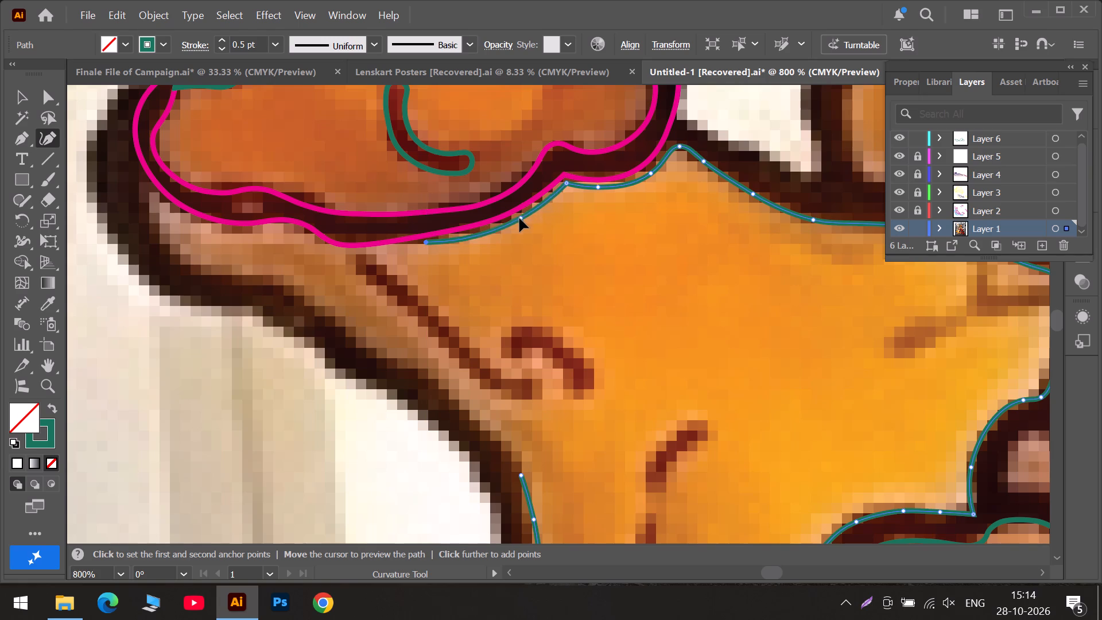
left_click_drag(519, 218, 517, 217)
Trace along the magenta outline's lower edge, around its bump, to the orange shape's far tip, ending in a sharp corner.
left_click(377, 251)
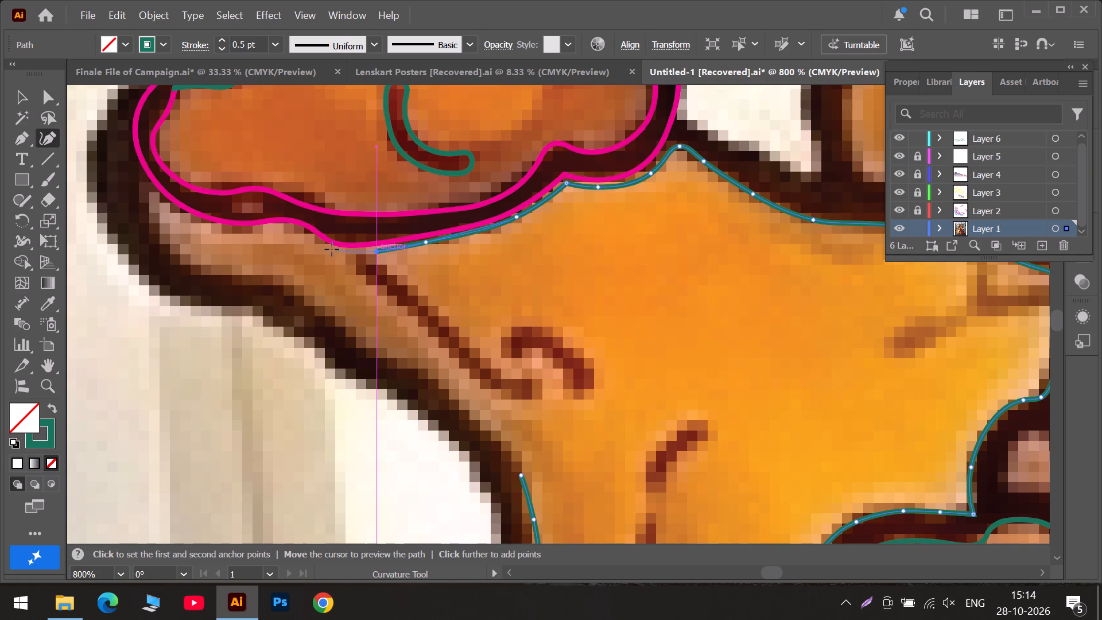
left_click(323, 249)
left_click(303, 231)
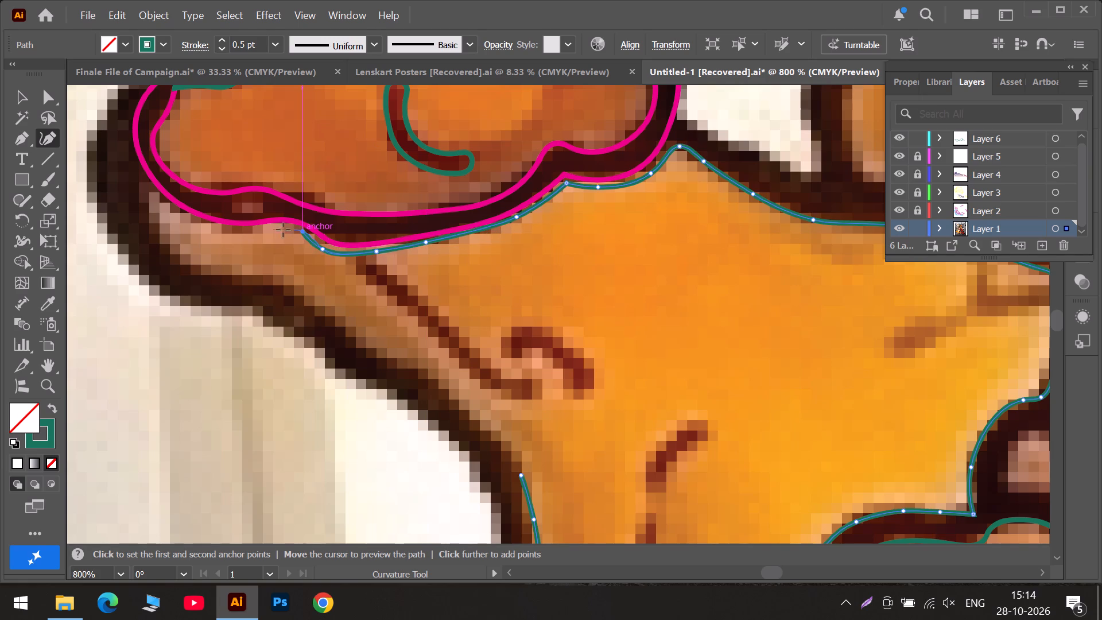
left_click(265, 230)
left_click(200, 225)
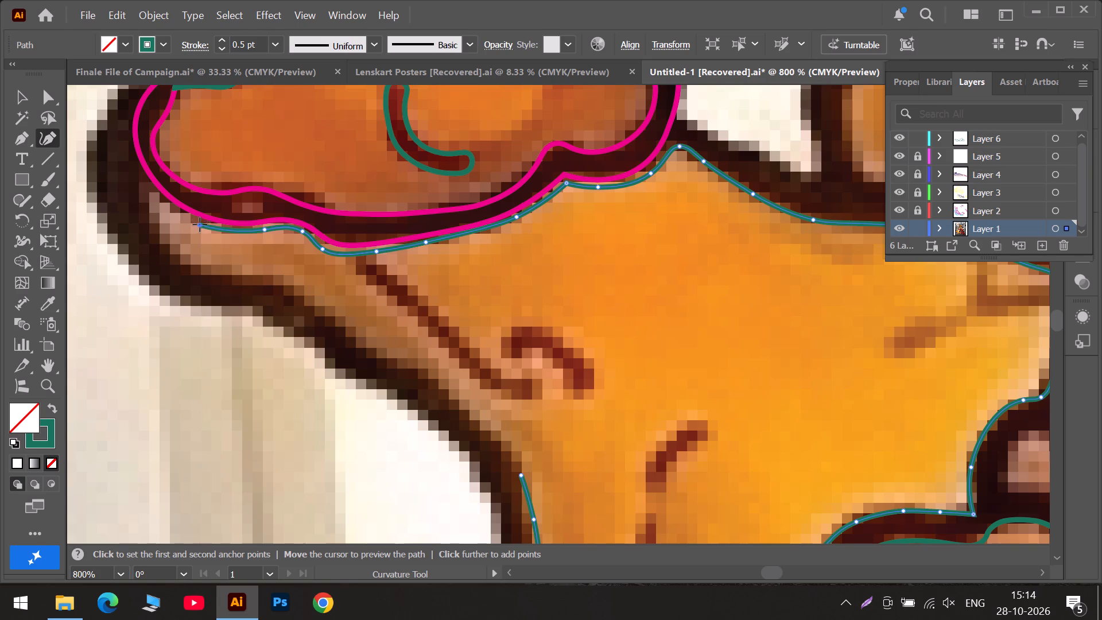
left_click(152, 198)
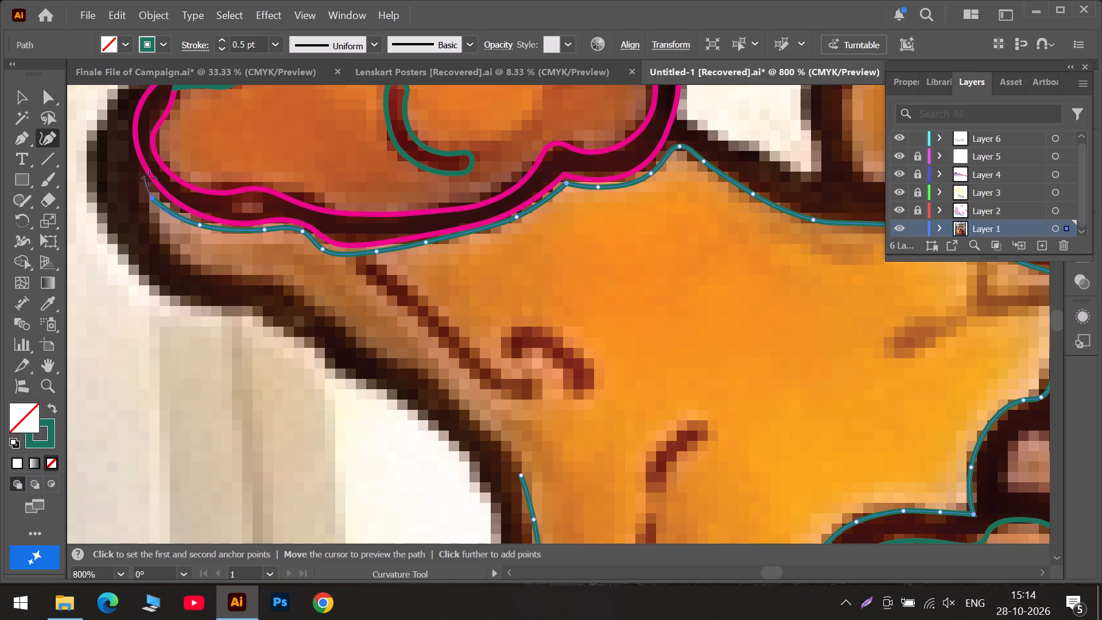
triple_click(145, 184)
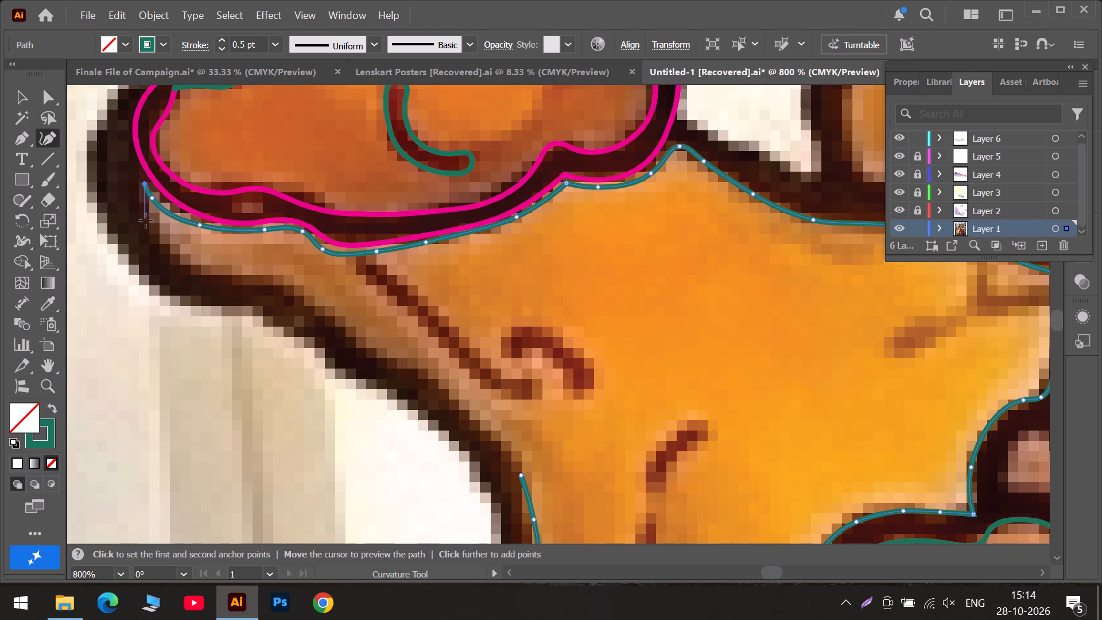
Trace from the tip down the inner edge of the dark outline and close the path at its starting anchor.
left_click(146, 220)
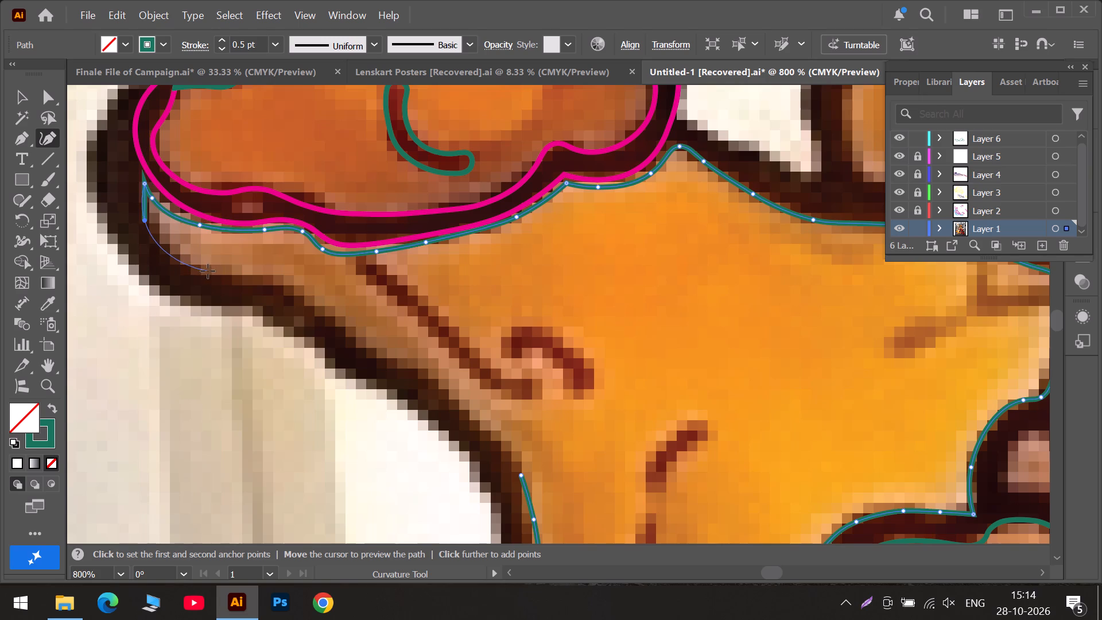
left_click(208, 271)
left_click(265, 276)
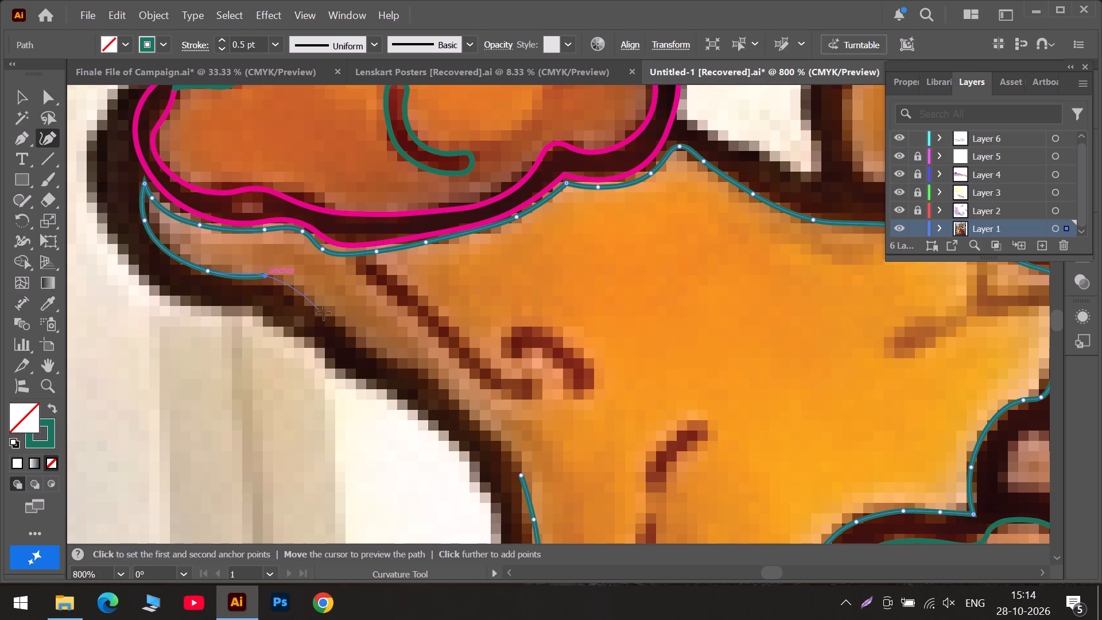
left_click(333, 314)
left_click(379, 354)
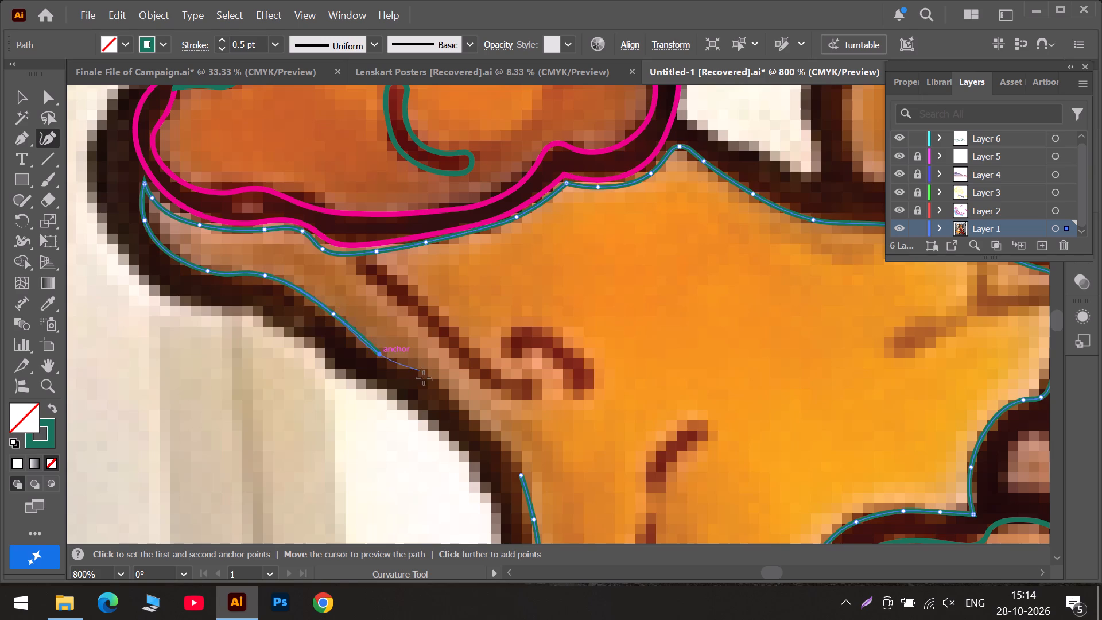
left_click(443, 390)
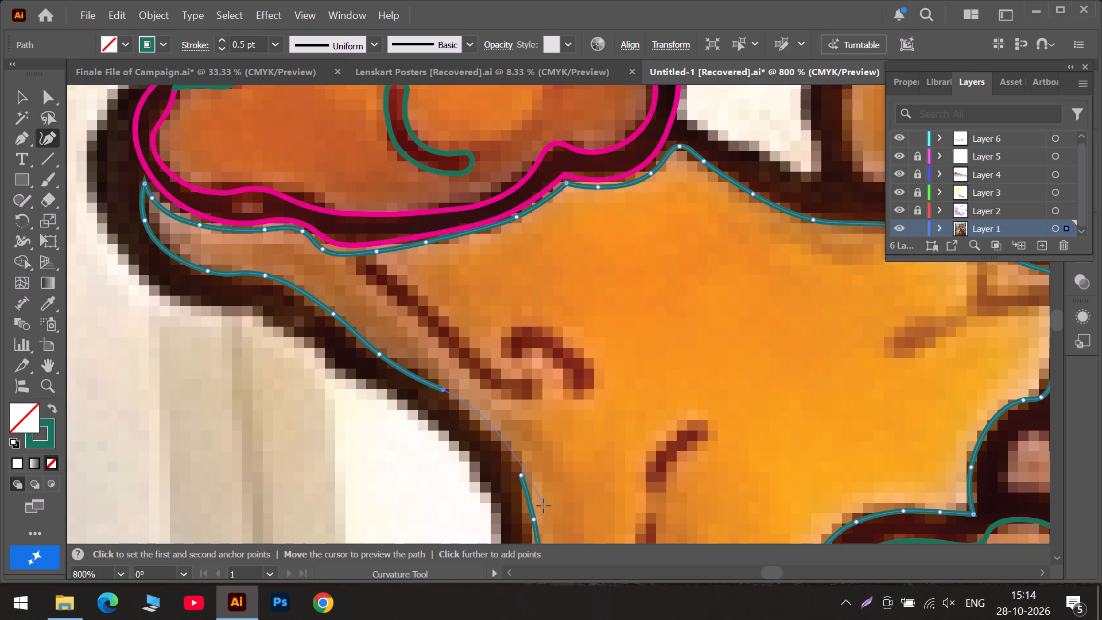
left_click(519, 476)
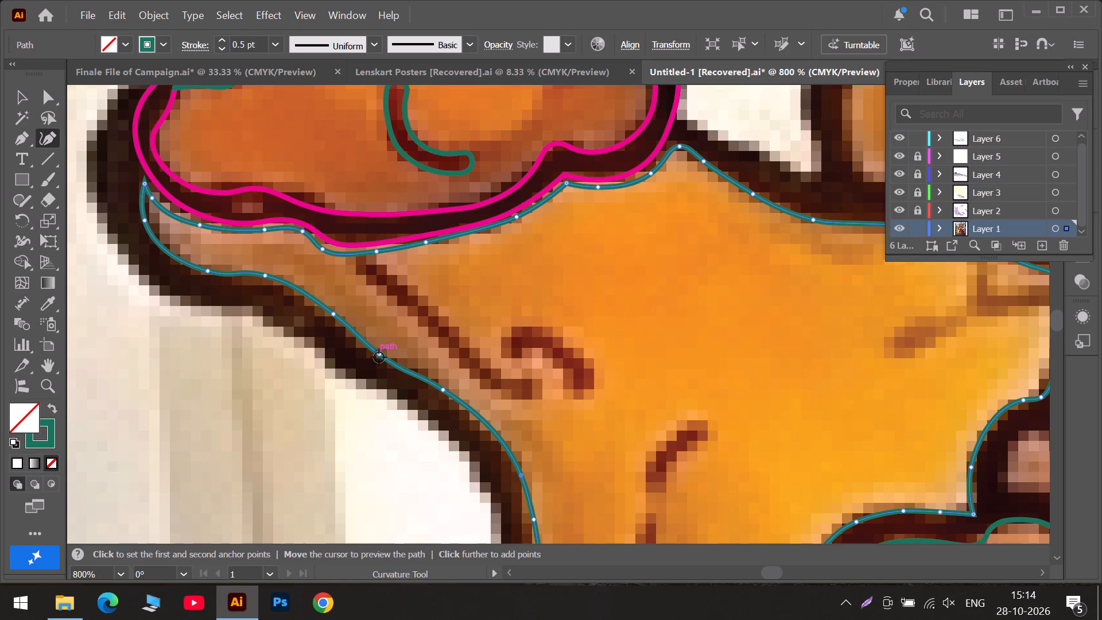
Fit the closing stretch to the dark outline's inner edge by moving its anchors and adding one on the lower bend.
left_click_drag(379, 357, 372, 346)
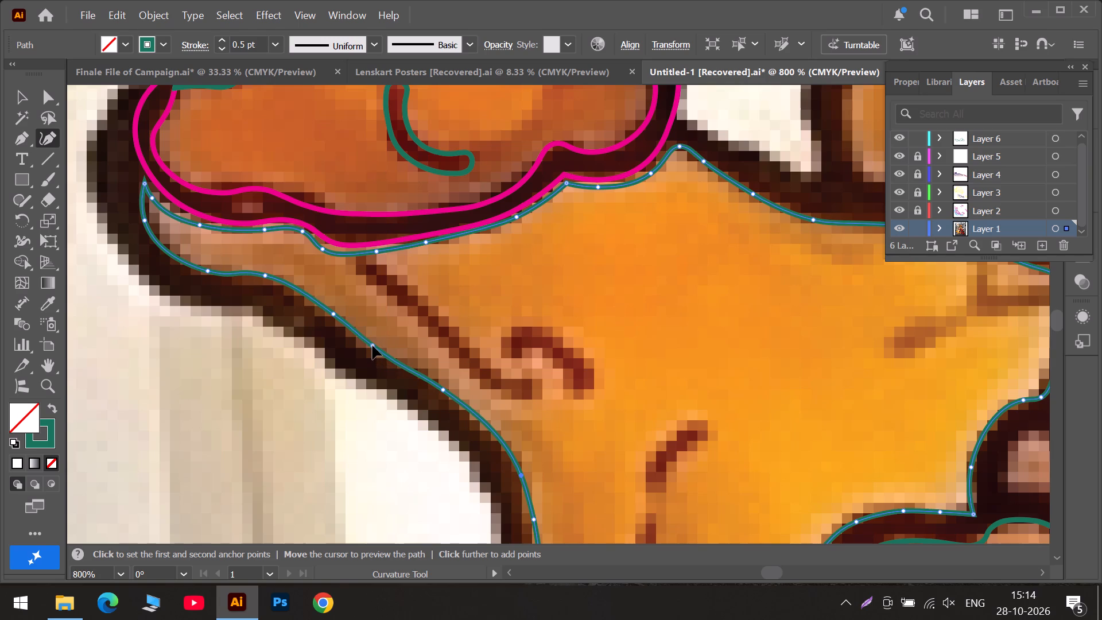
left_click_drag(372, 346, 371, 353)
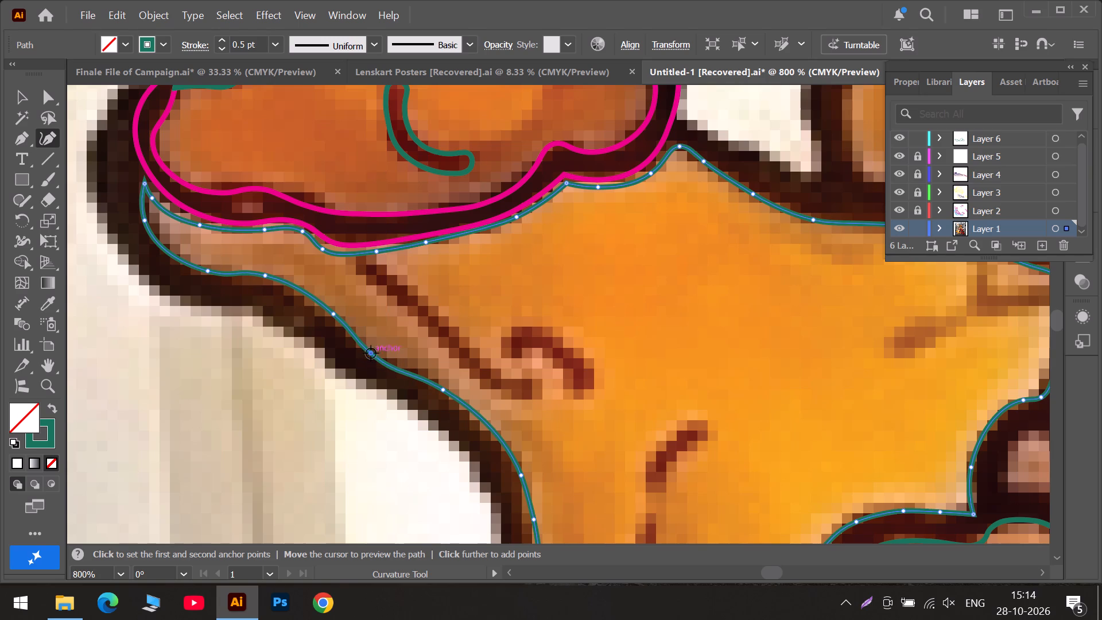
left_click_drag(441, 390, 436, 378)
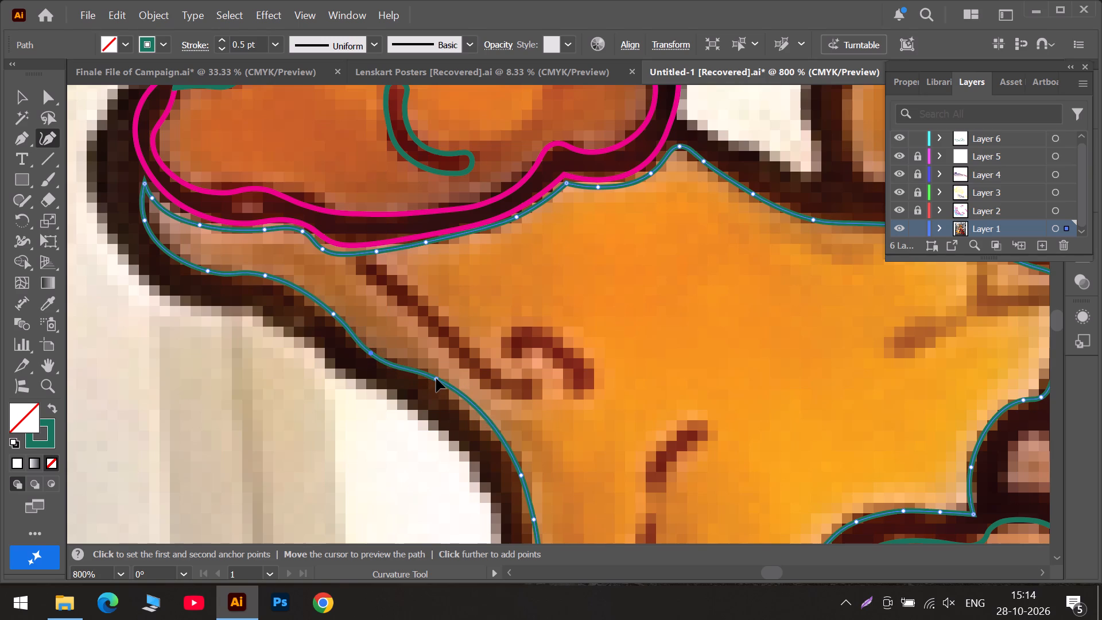
left_click_drag(436, 378, 429, 377)
left_click_drag(482, 413, 469, 415)
left_click_drag(336, 316, 324, 311)
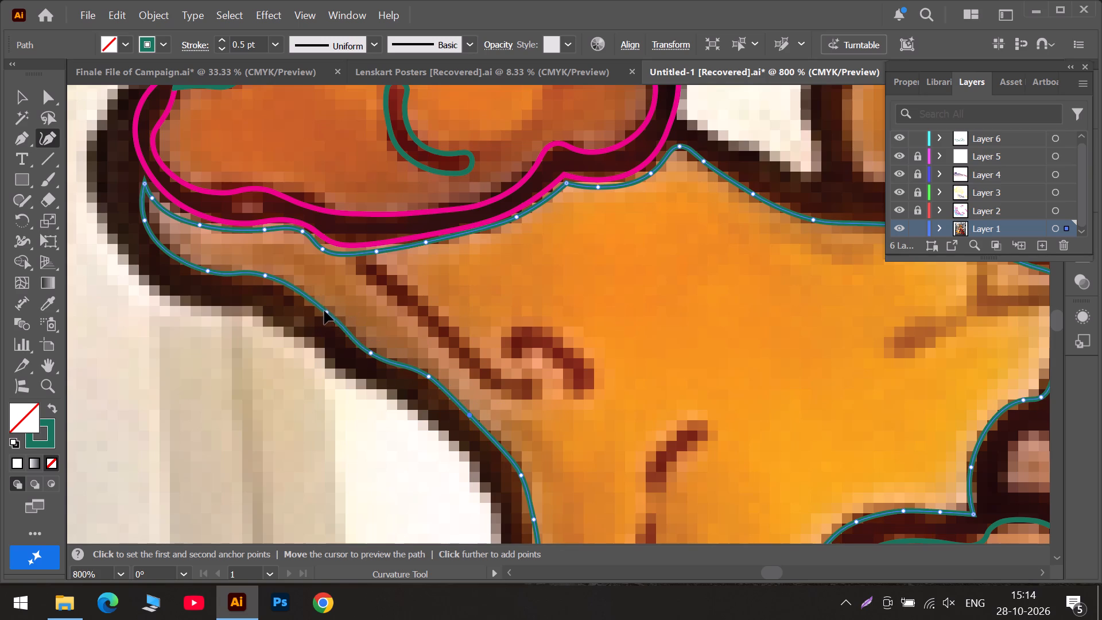
left_click_drag(324, 311, 317, 306)
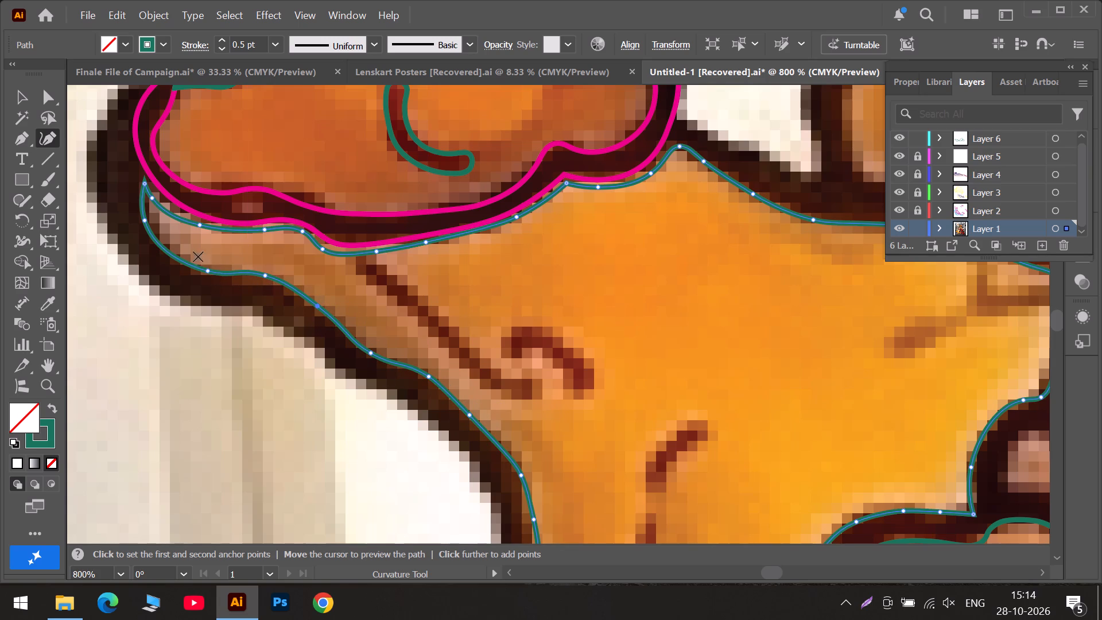
Extend the tip corner up to the magenta outline and move the two anchors after it onto that line.
scroll(182, 234, "up", 5)
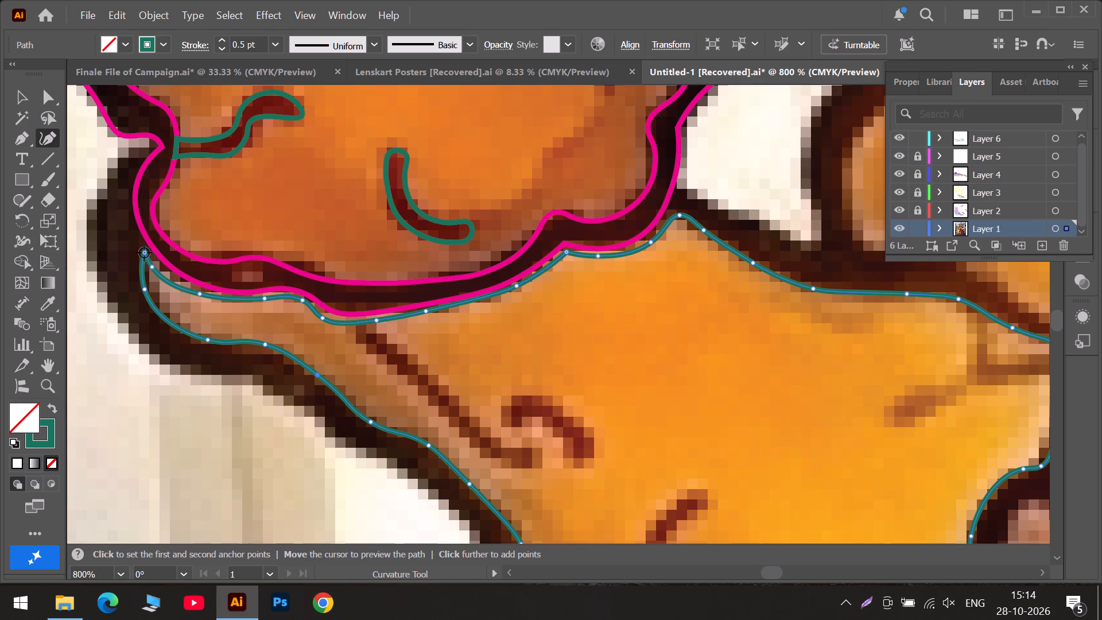
left_click_drag(144, 253, 137, 220)
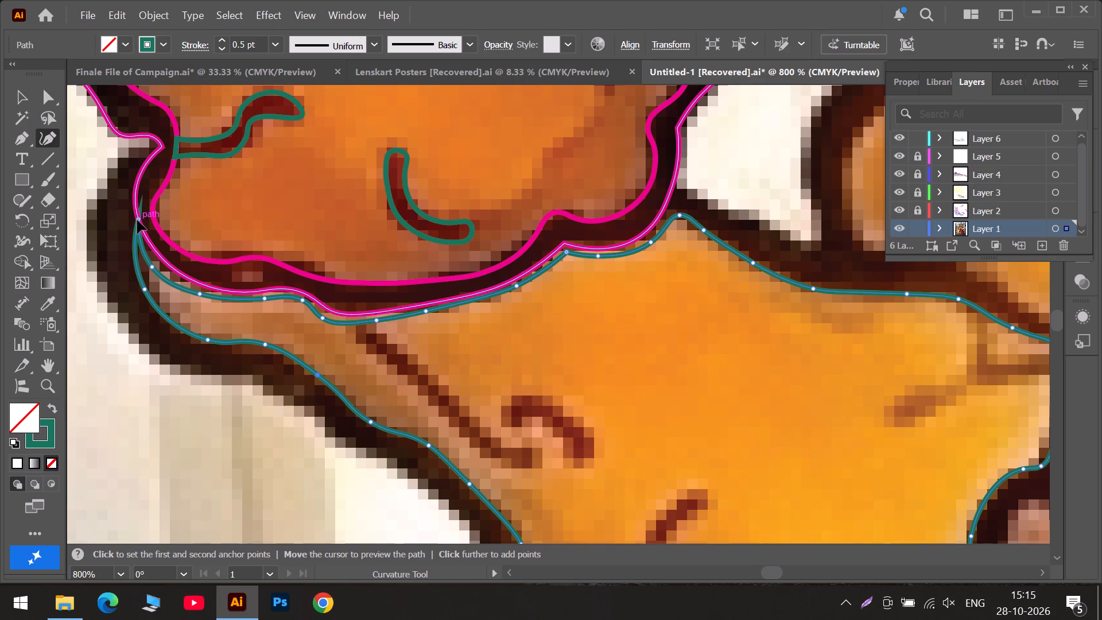
left_click_drag(137, 220, 135, 212)
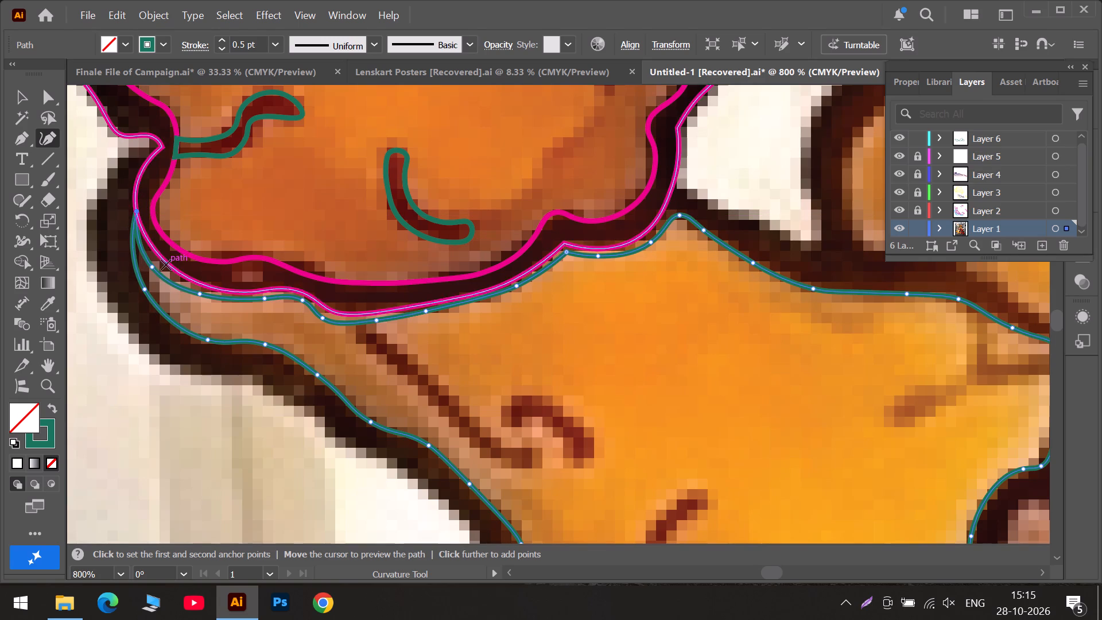
left_click_drag(154, 269, 156, 254)
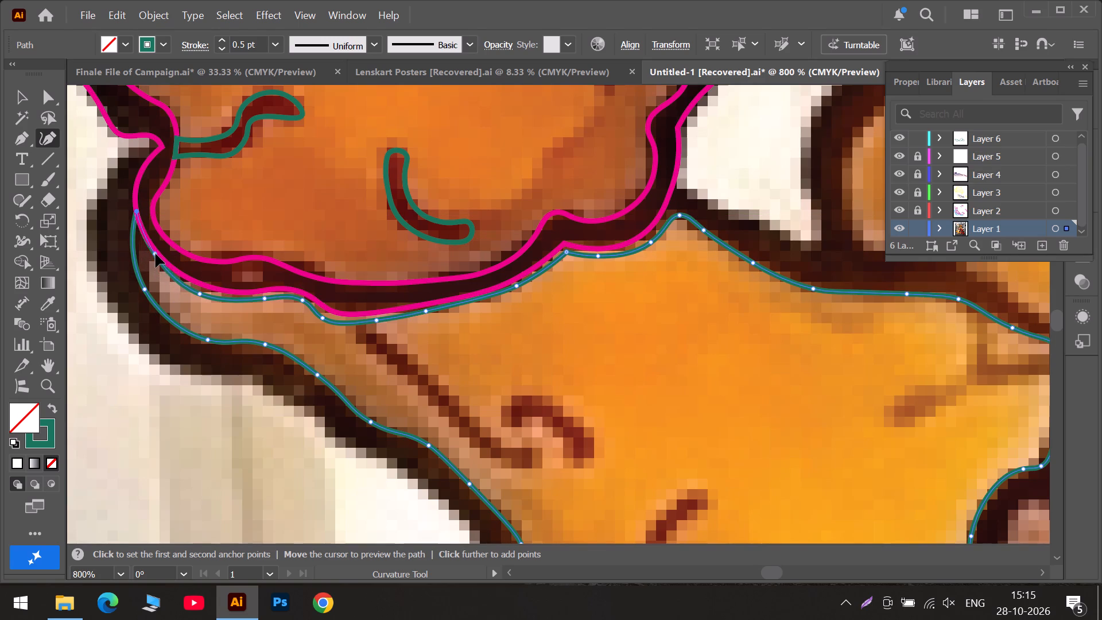
left_click_drag(156, 254, 156, 253)
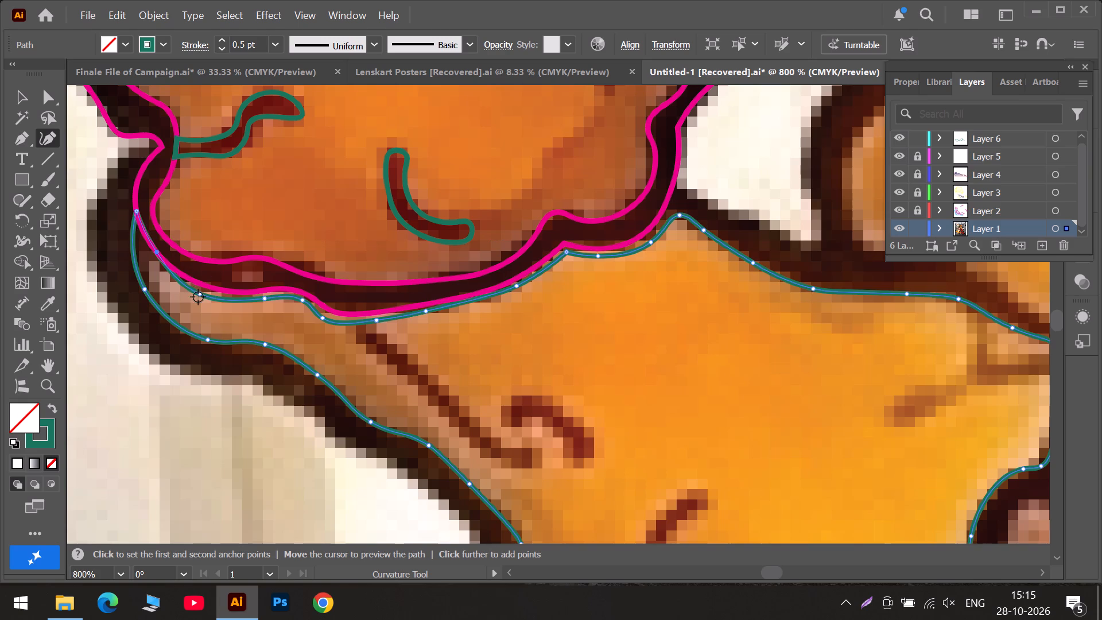
left_click_drag(199, 295, 203, 285)
Align the path's wavy stretch with the magenta outline by moving its anchors and adding one at the small bump.
left_click_drag(266, 299, 255, 293)
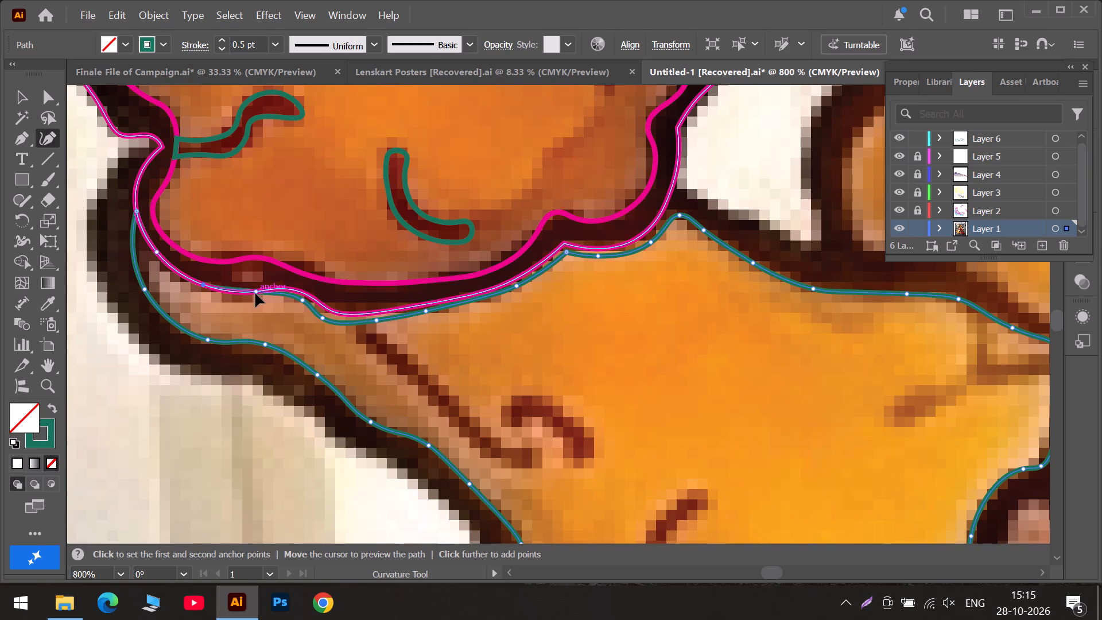
left_click_drag(255, 293, 253, 294)
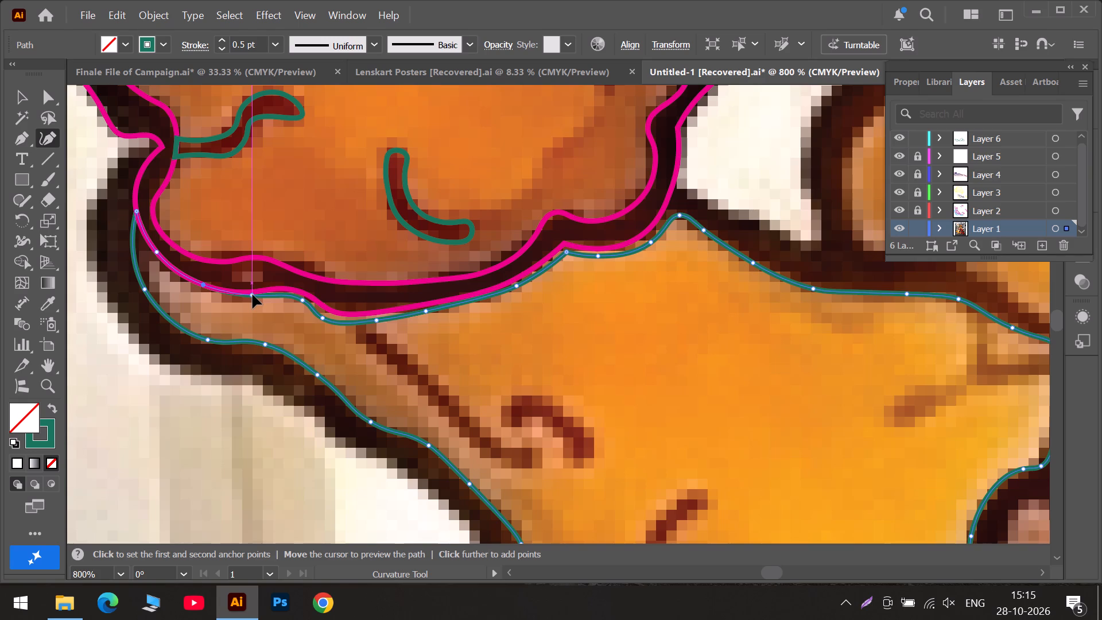
left_click_drag(253, 294, 254, 293)
left_click_drag(304, 299, 298, 292)
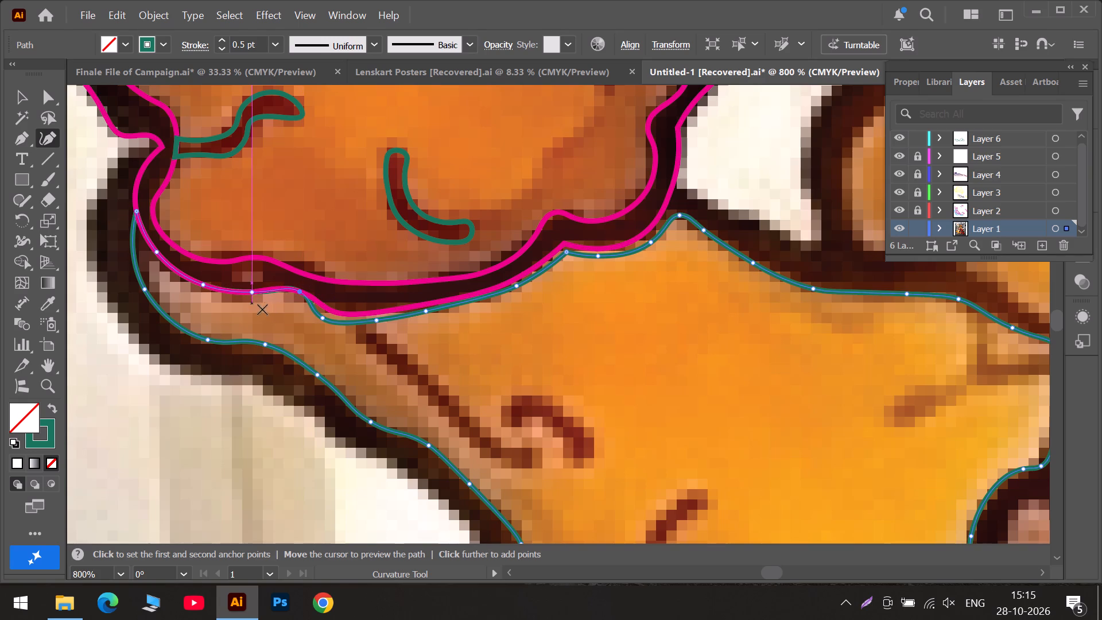
left_click(278, 289)
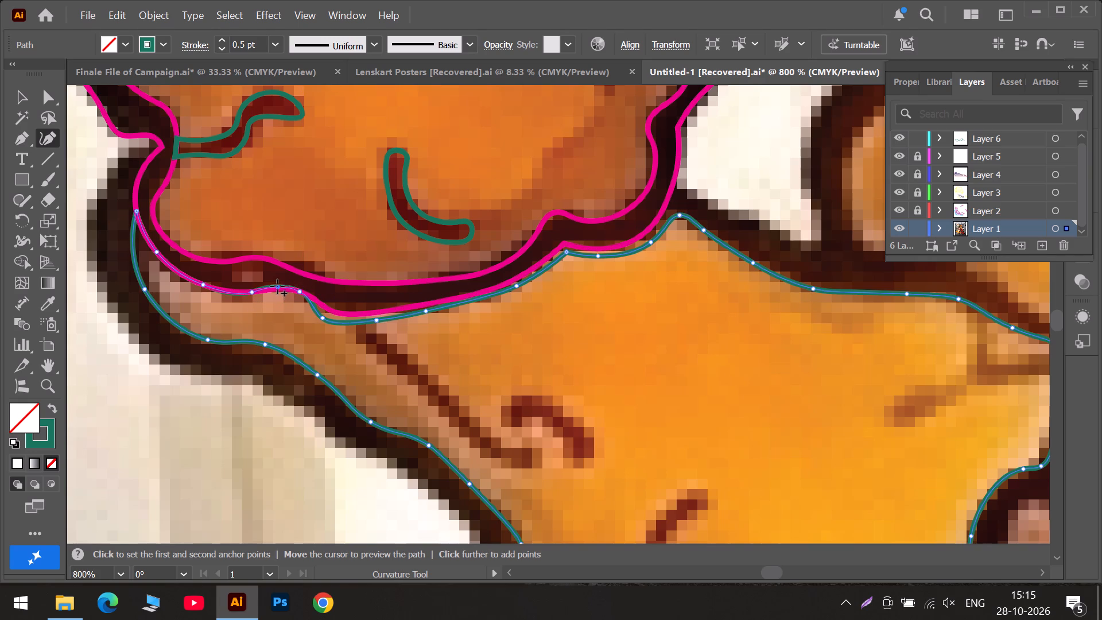
left_click(277, 288)
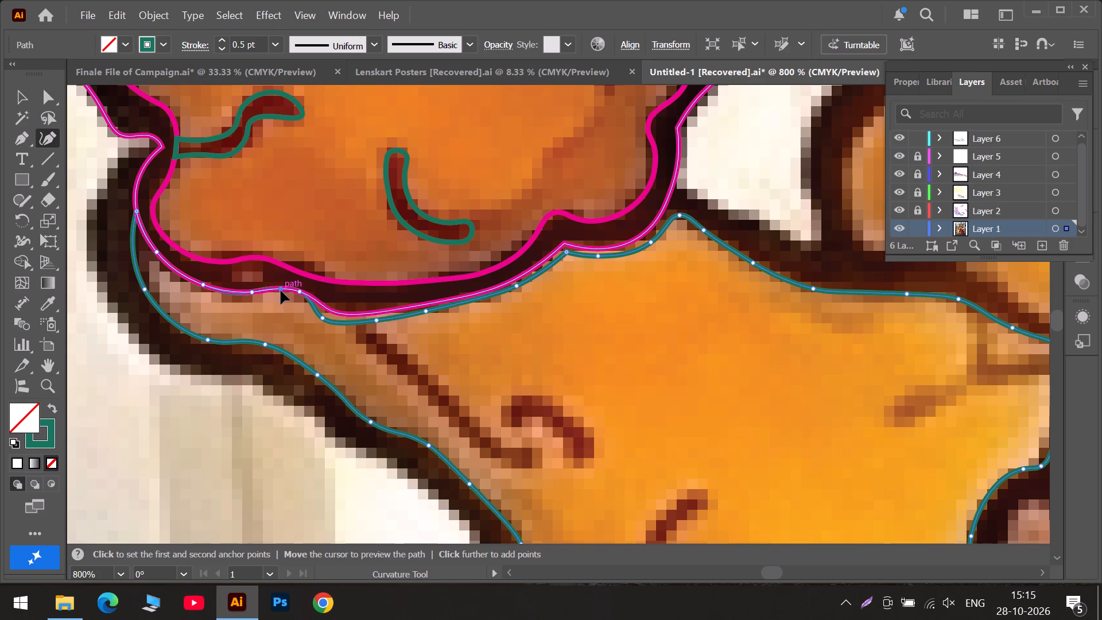
left_click(251, 294)
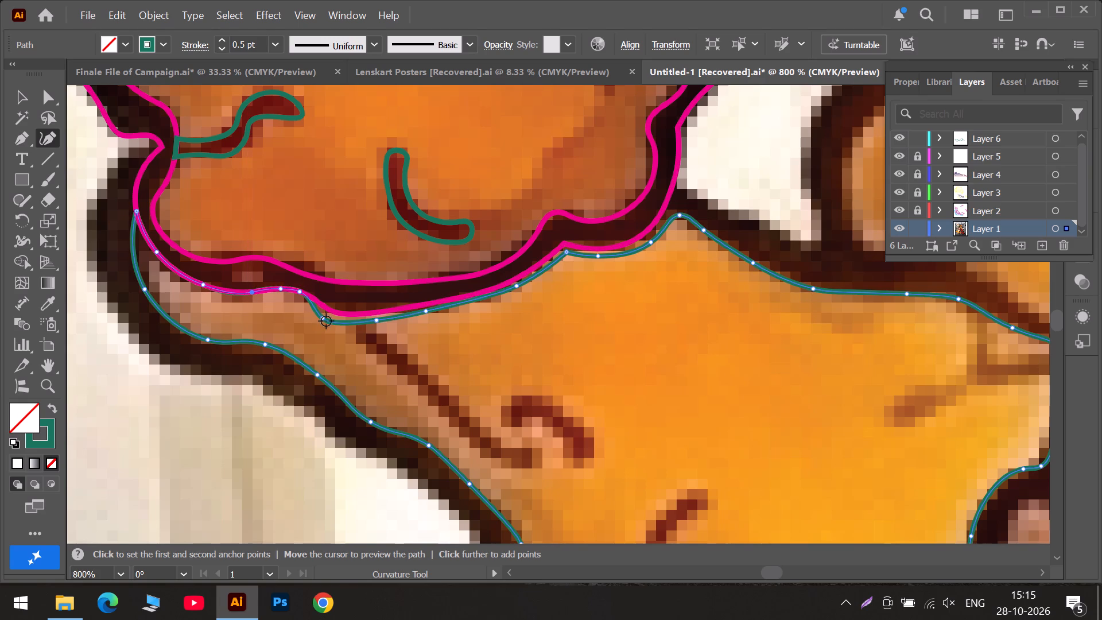
Move the remaining anchors from the bump to the notch onto the magenta outline, including the sharp corner anchor.
left_click_drag(326, 321, 331, 309)
left_click_drag(378, 321, 381, 311)
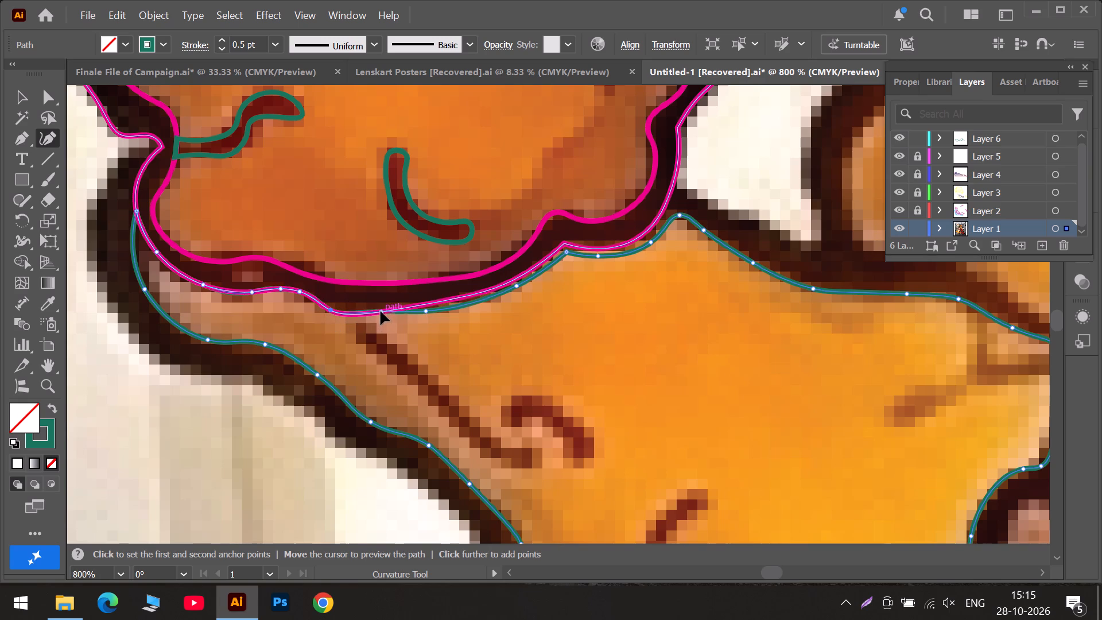
left_click_drag(381, 311, 375, 313)
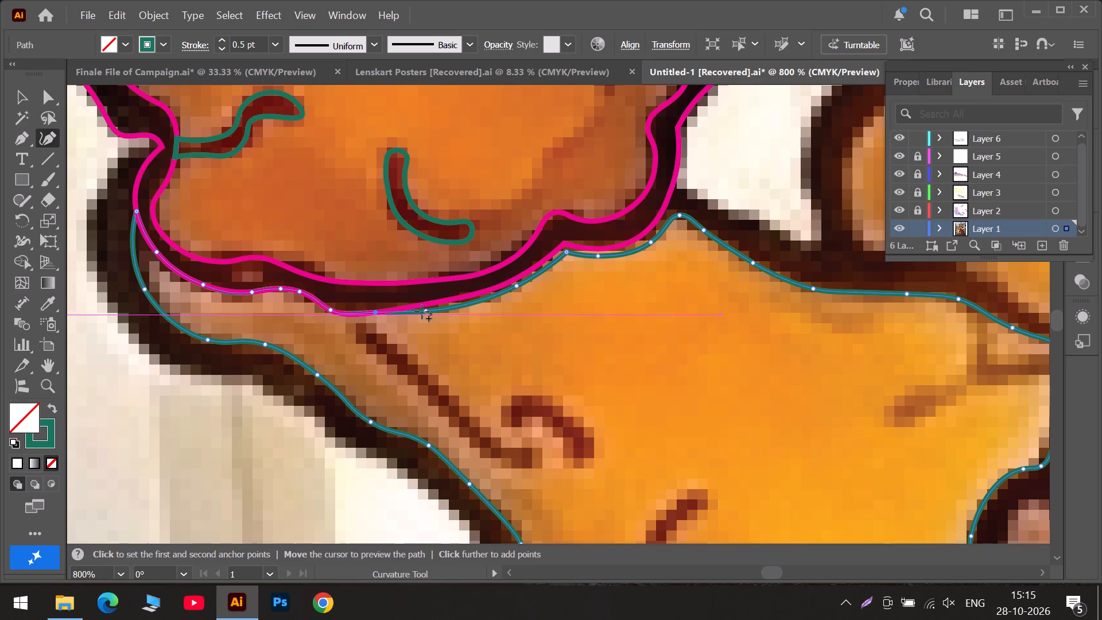
left_click_drag(425, 312, 433, 303)
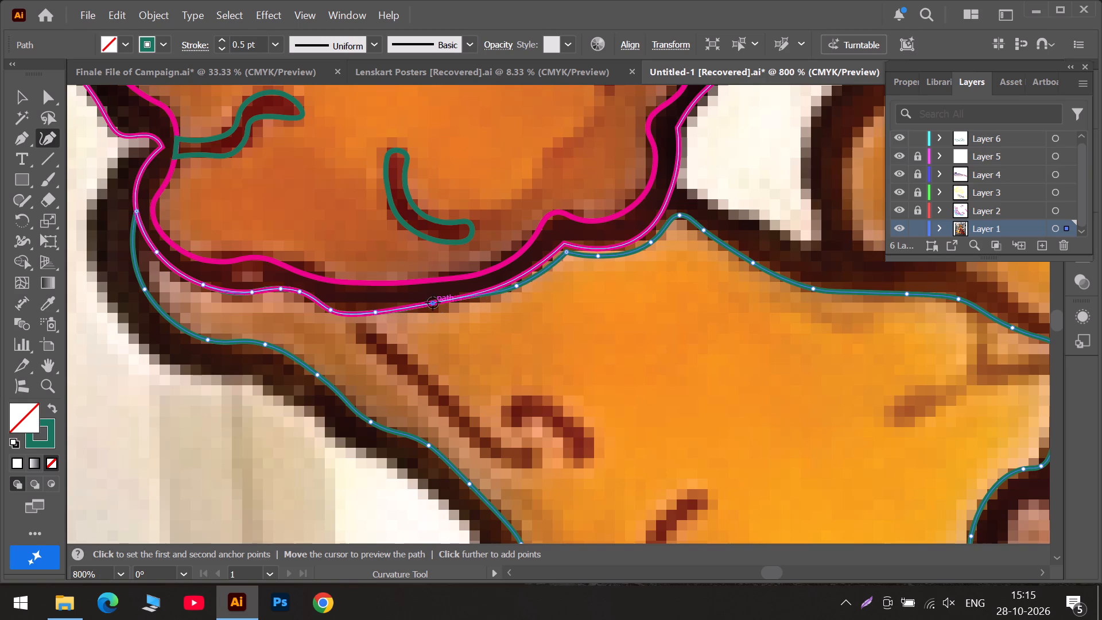
left_click_drag(518, 286, 517, 282)
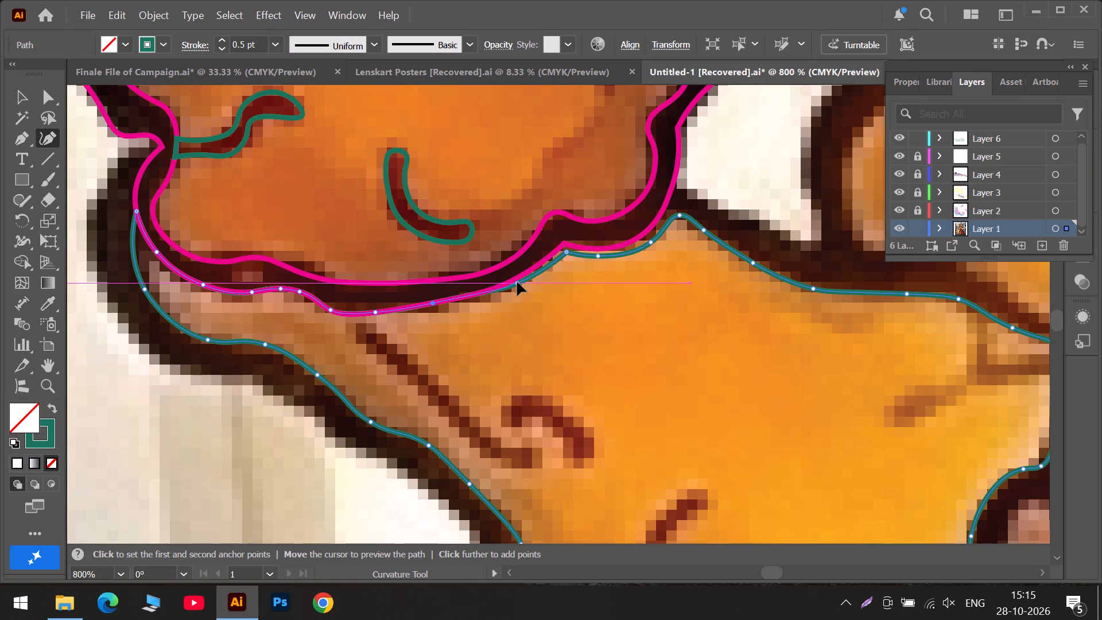
left_click_drag(517, 282, 515, 280)
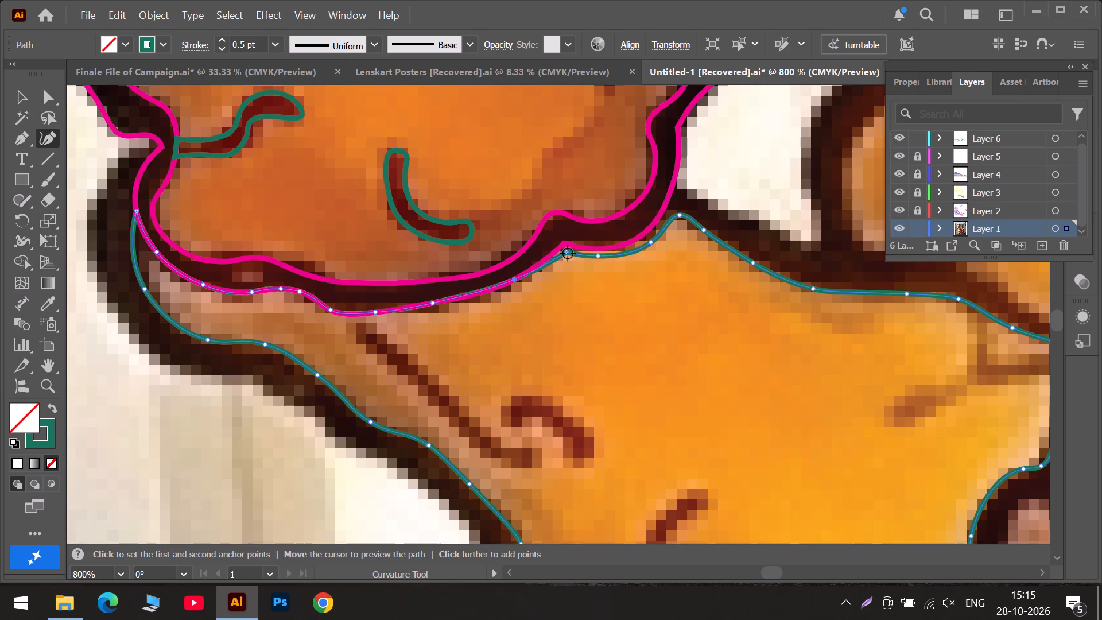
left_click_drag(568, 253, 562, 246)
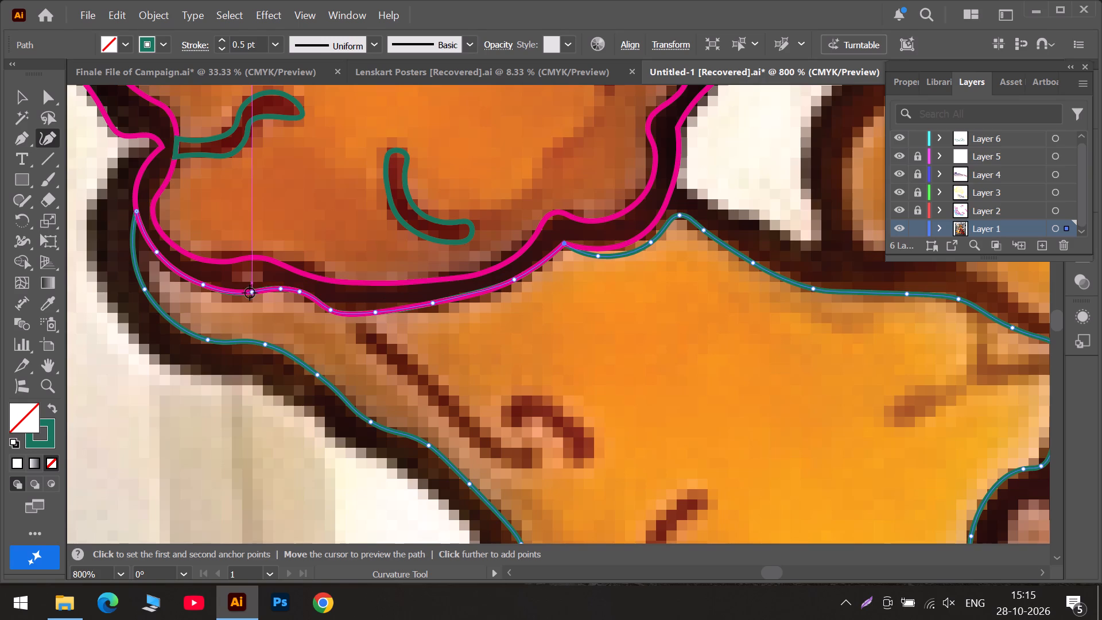
Fine-tune the anchor on the path's wavy stretch, just before the small bump, so the curve follows the magenta outline.
left_click_drag(250, 292, 237, 293)
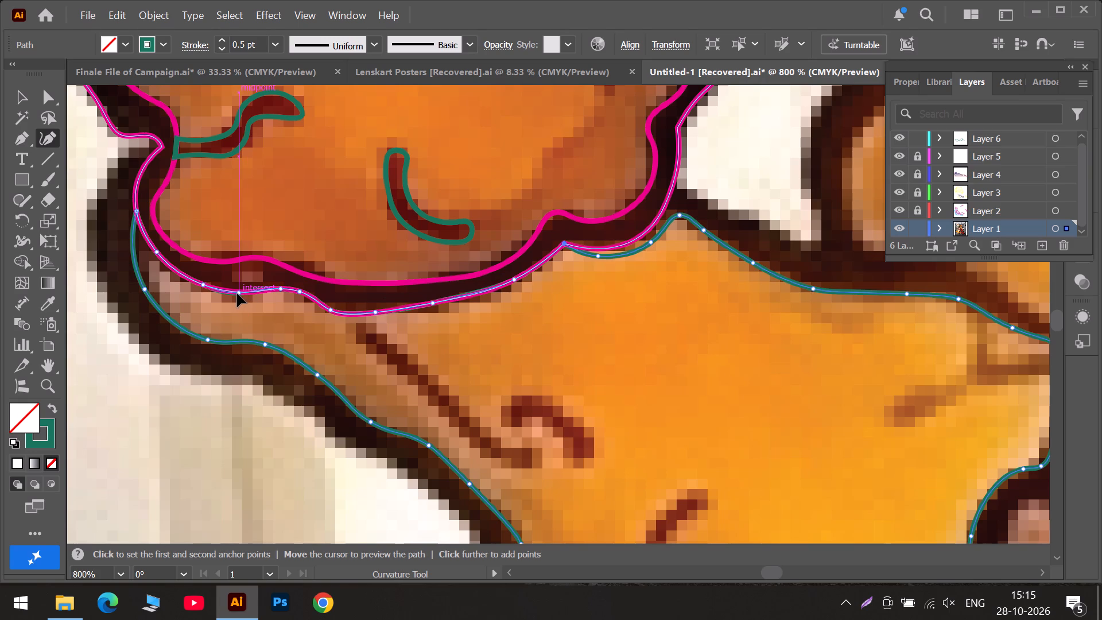
left_click_drag(237, 293, 240, 293)
left_click_drag(239, 293, 246, 293)
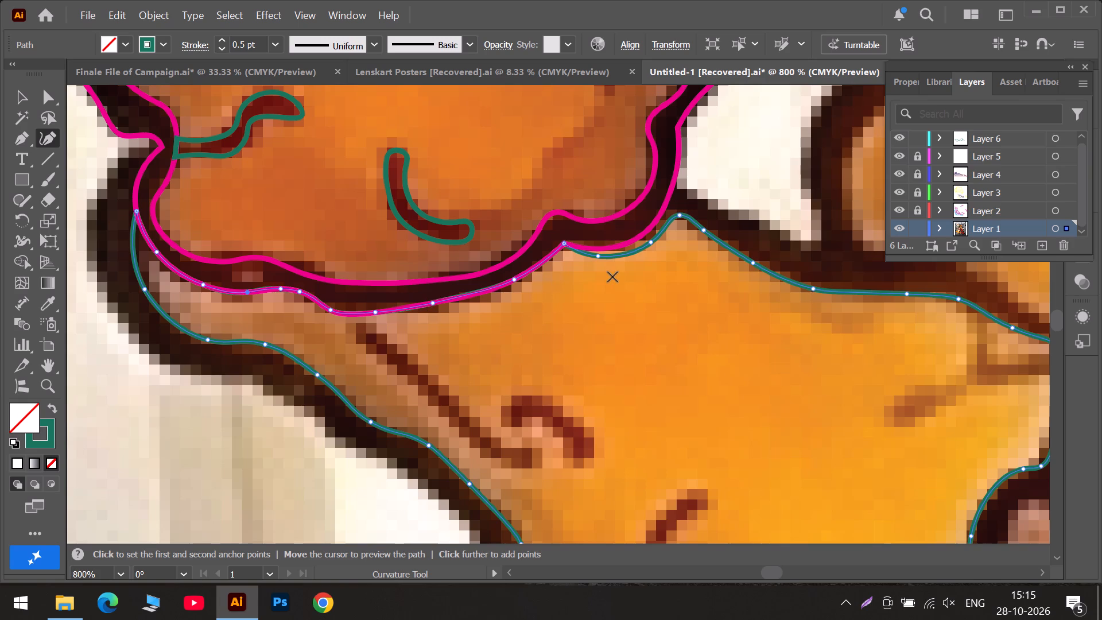
Move the two anchors past the notch onto the magenta outline, then make the peak anchor a sharp corner and place it on that line.
scroll(613, 277, "up", 1)
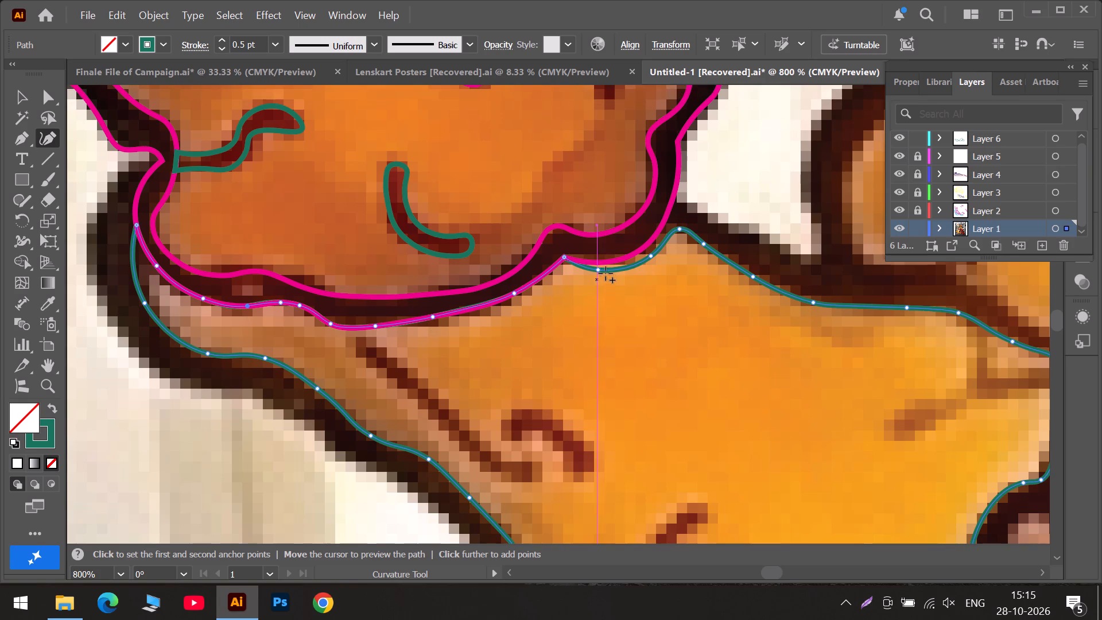
left_click_drag(599, 271, 603, 264)
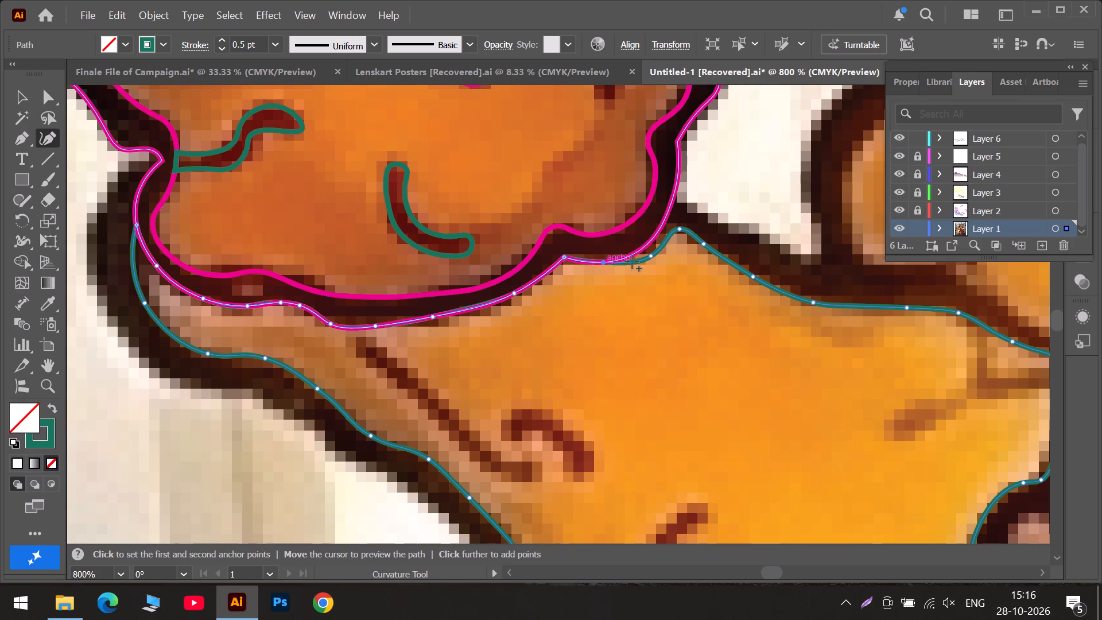
left_click_drag(654, 255, 645, 249)
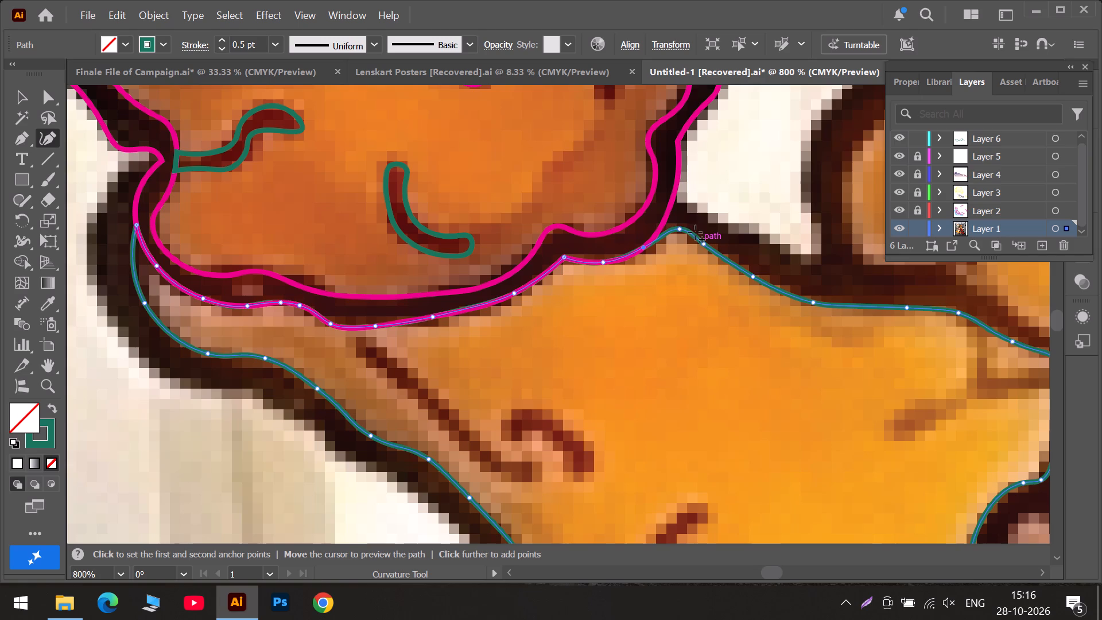
double_click(680, 231)
left_click_drag(680, 231, 666, 220)
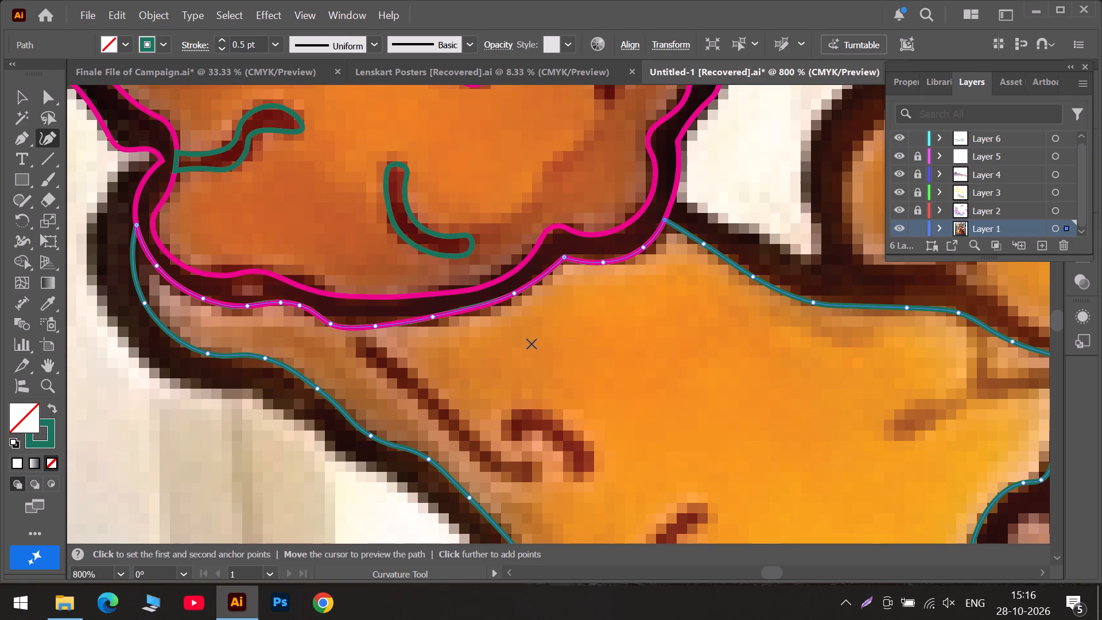
Nudge the anchor on the path's steep lower-left edge and the middle anchor of the small ledge onto the dark outline.
scroll(533, 344, "down", 5)
scroll(608, 379, "down", 9)
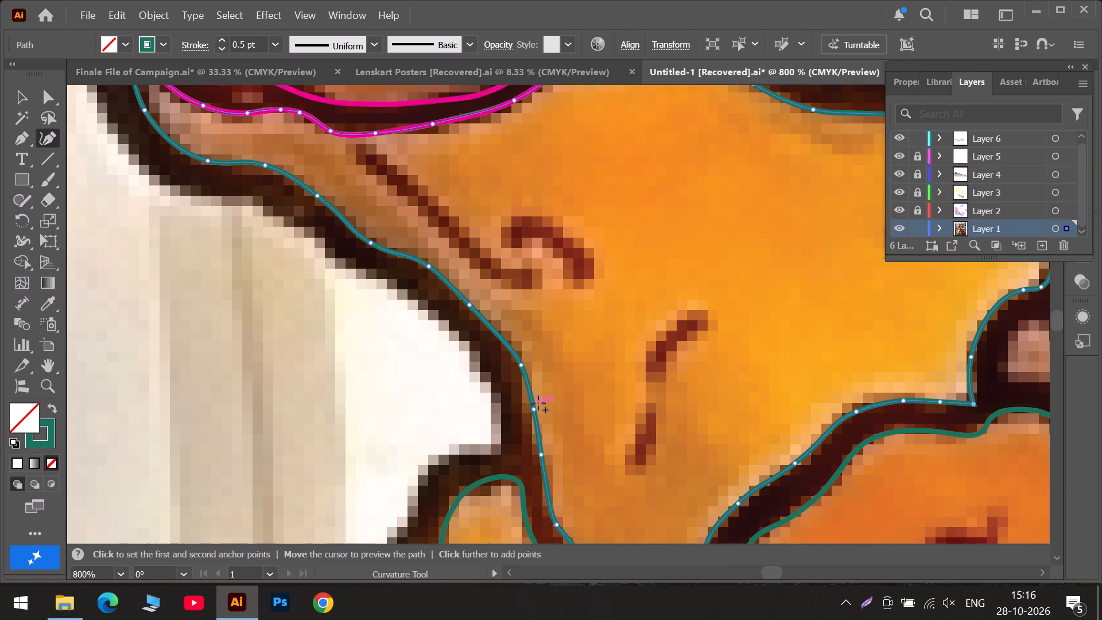
left_click_drag(536, 409, 526, 413)
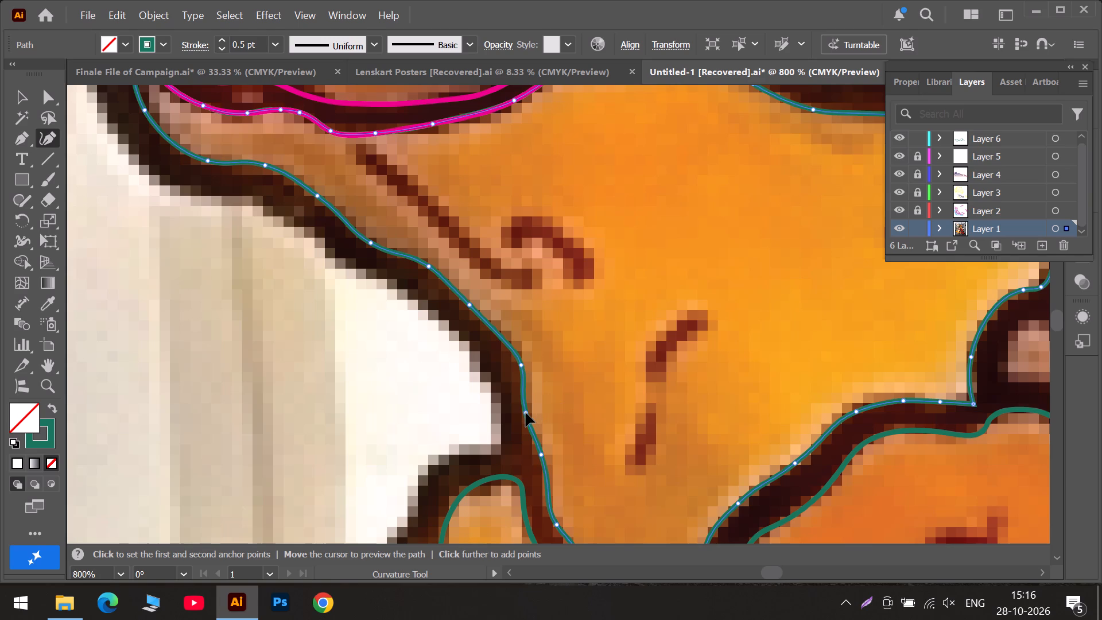
left_click_drag(526, 413, 530, 414)
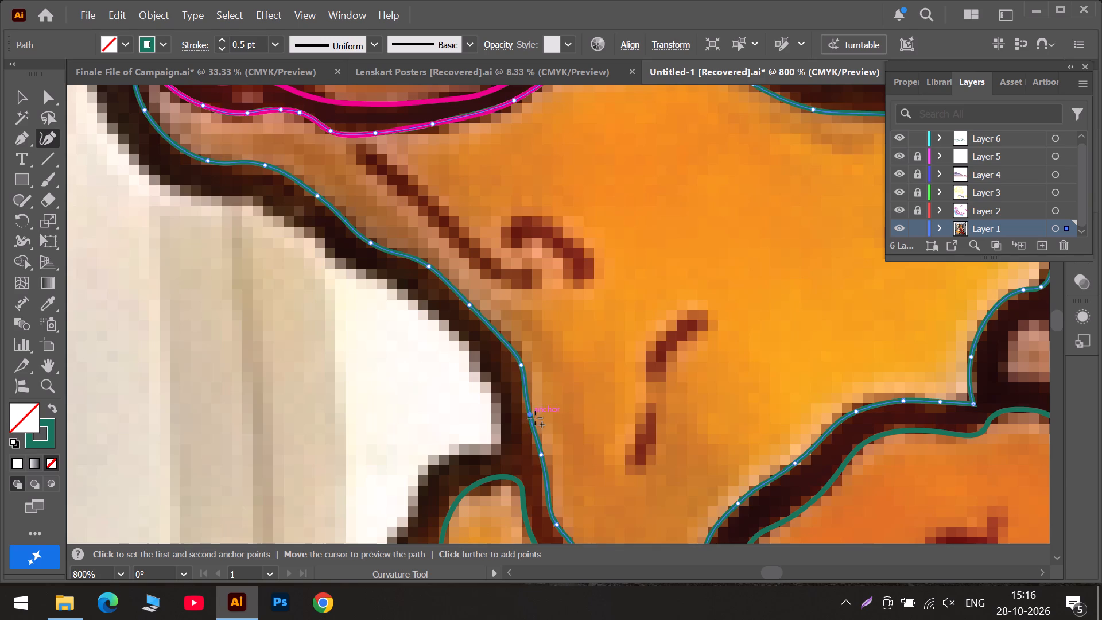
scroll(549, 421, "down", 12)
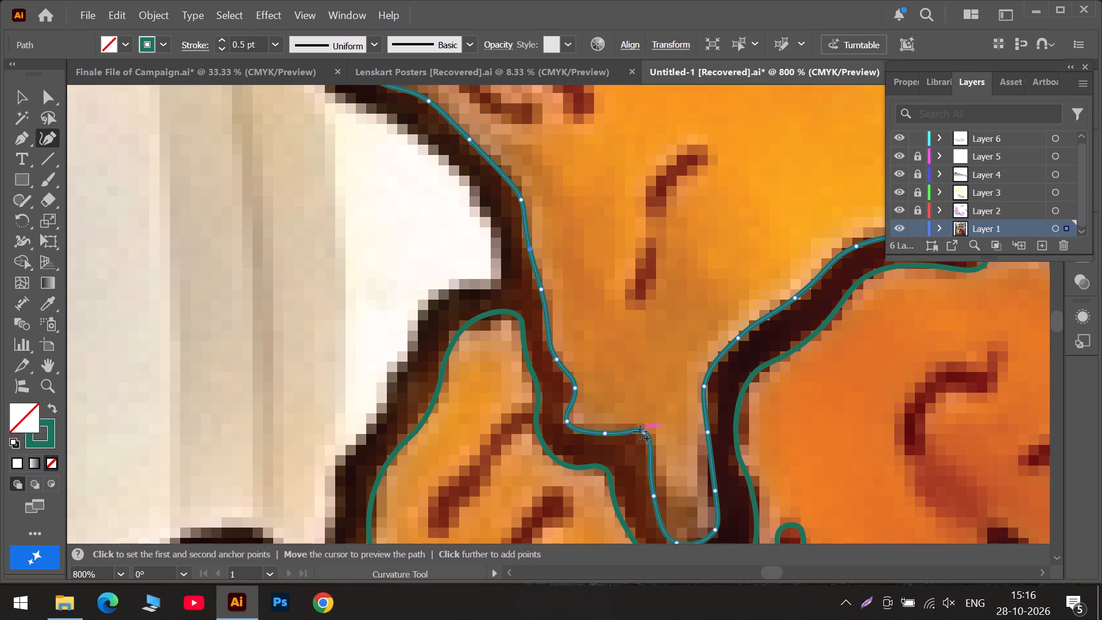
left_click(603, 432)
scroll(646, 427, "down", 5)
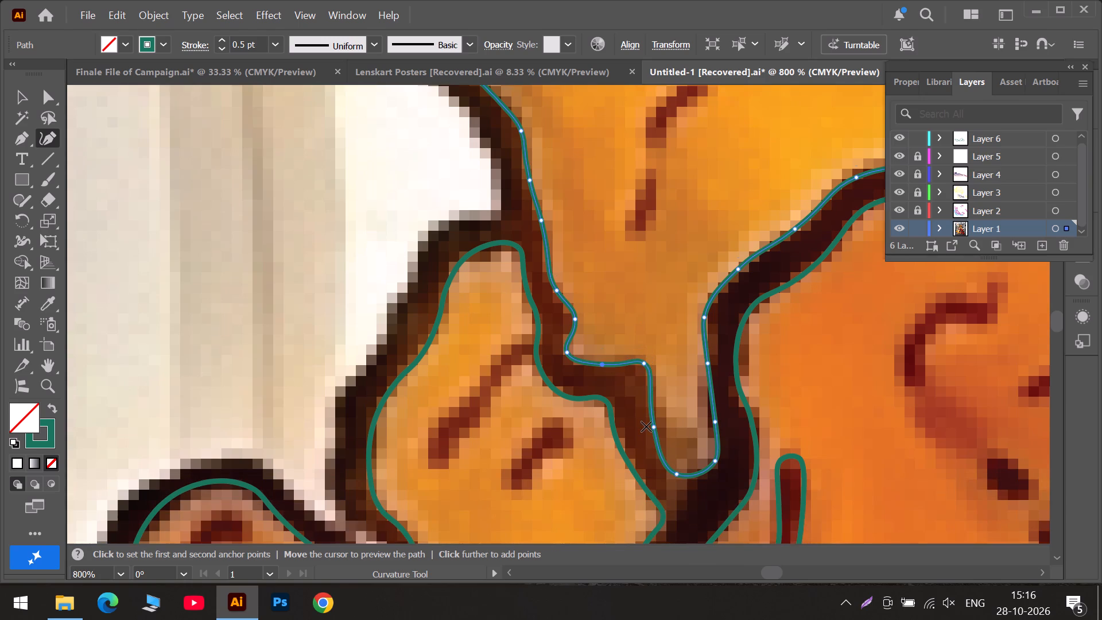
Examine the traced path along the magenta outline and survey the surrounding chicken pieces for the next one to trace.
scroll(645, 419, "up", 17)
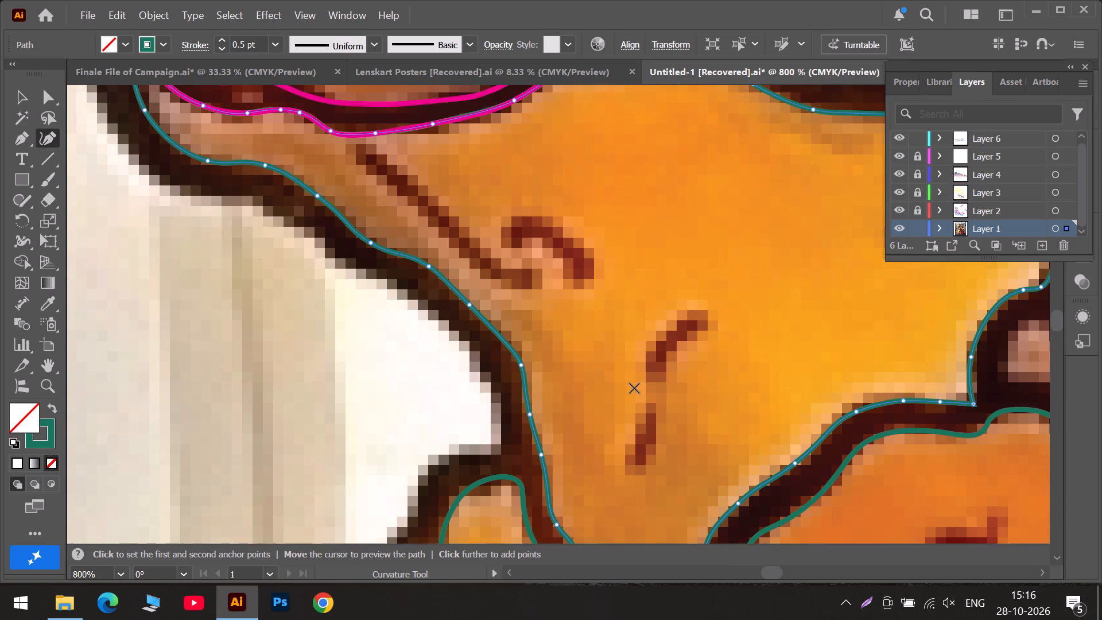
scroll(633, 389, "up", 9)
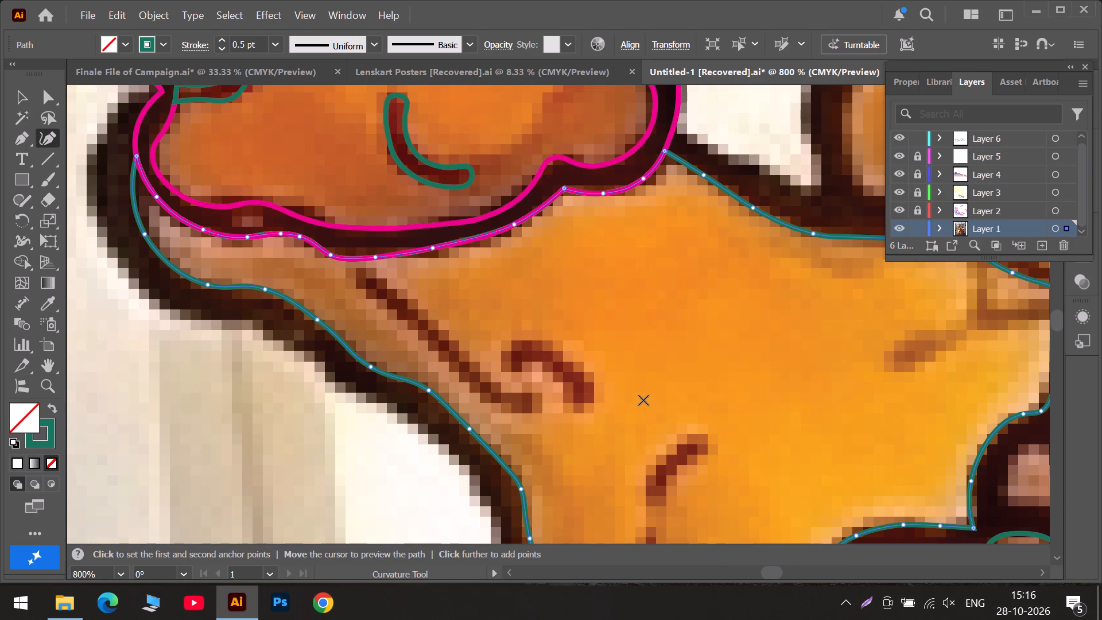
scroll(643, 400, "up", 2)
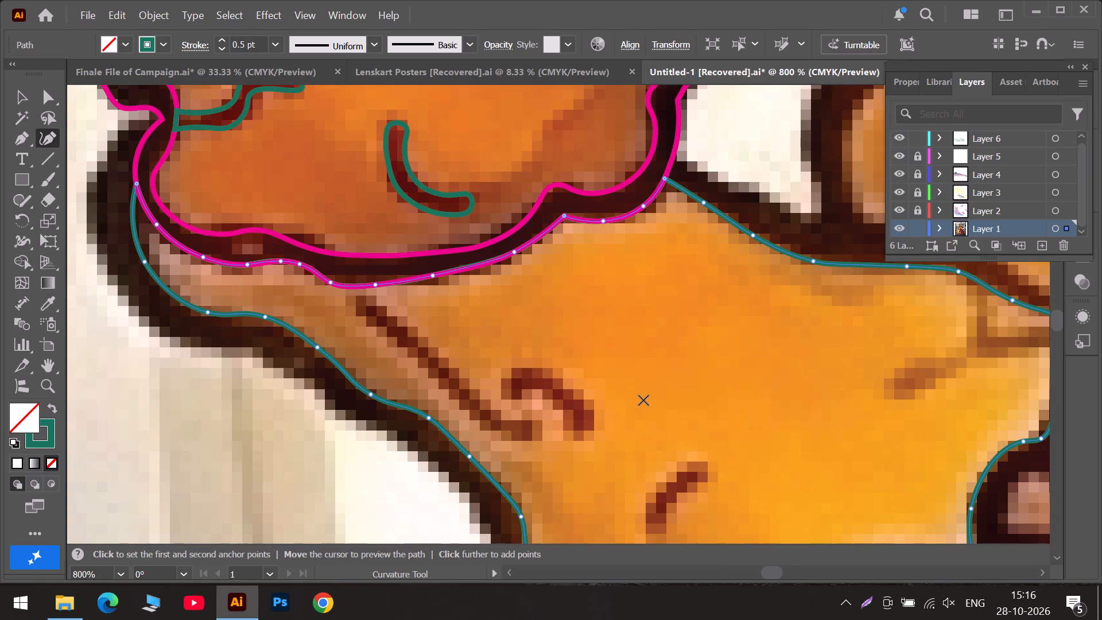
scroll(643, 400, "up", 4)
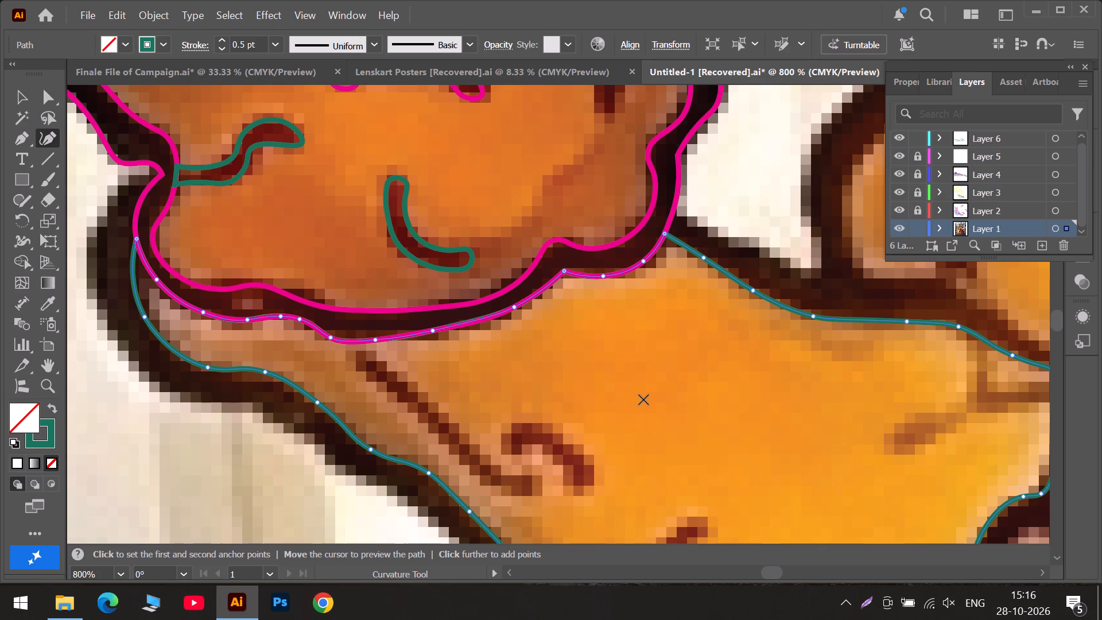
scroll(643, 400, "up", 4)
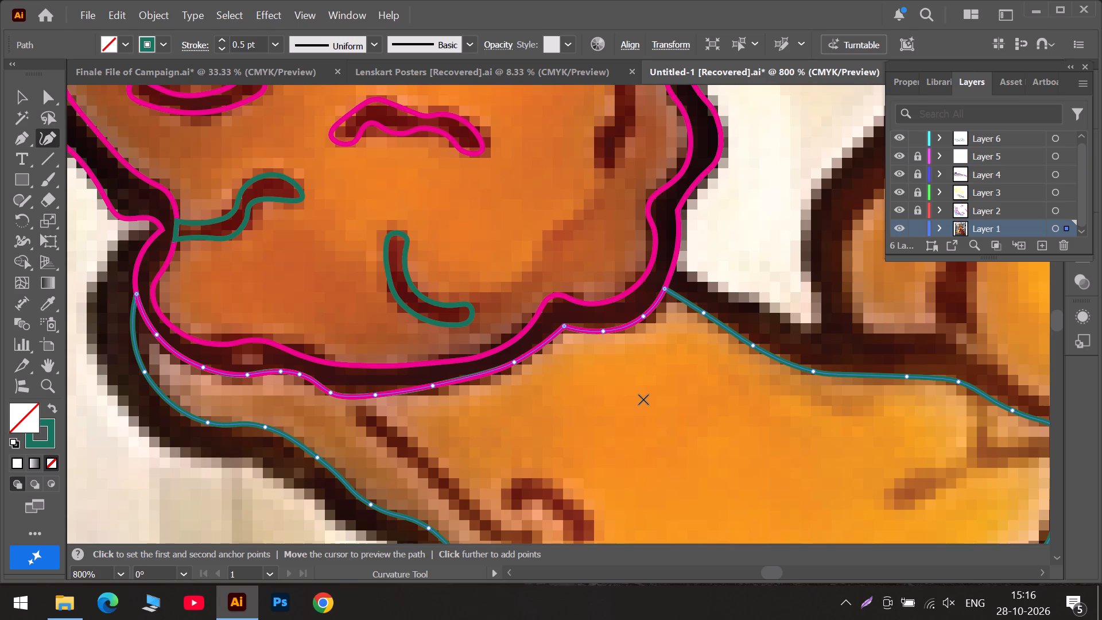
scroll(643, 400, "up", 2)
scroll(546, 396, "up", 11)
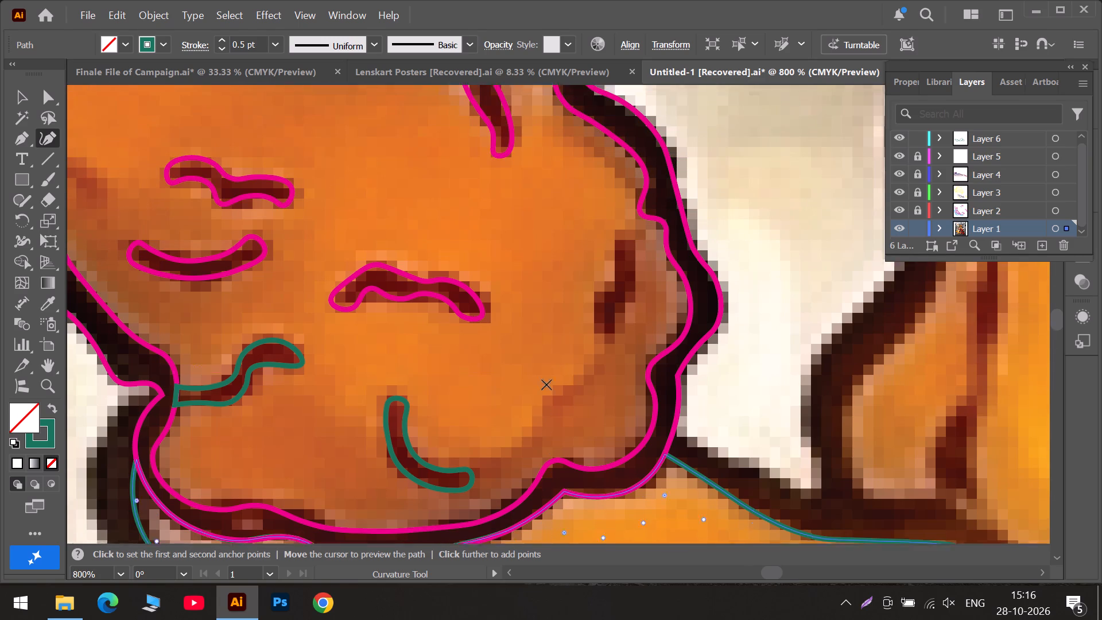
scroll(852, 420, "down", 1, "alt")
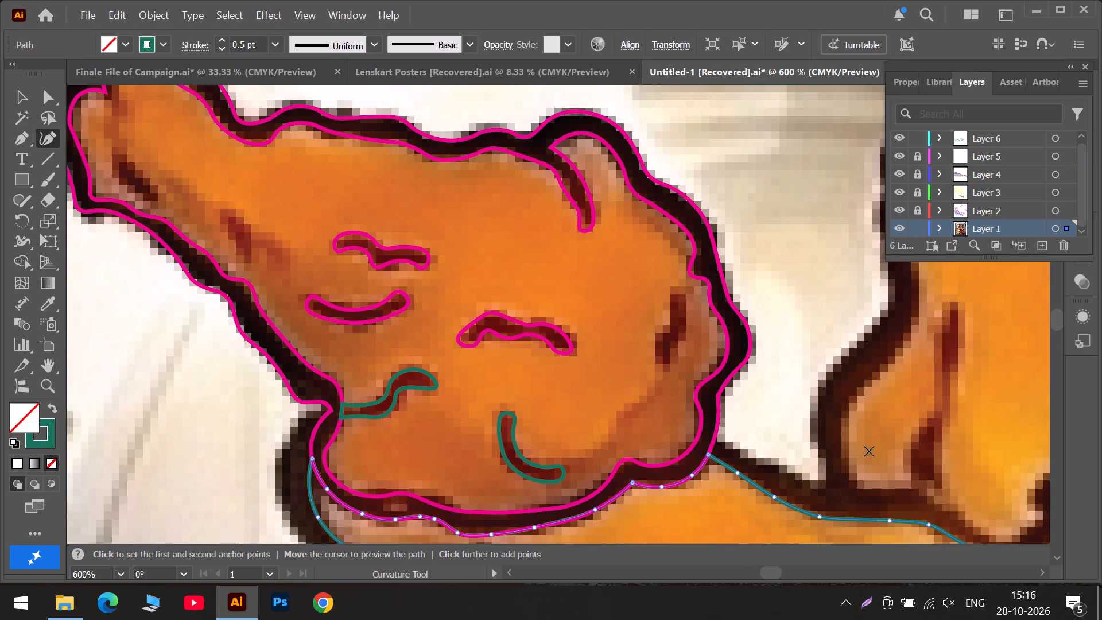
left_click(802, 567)
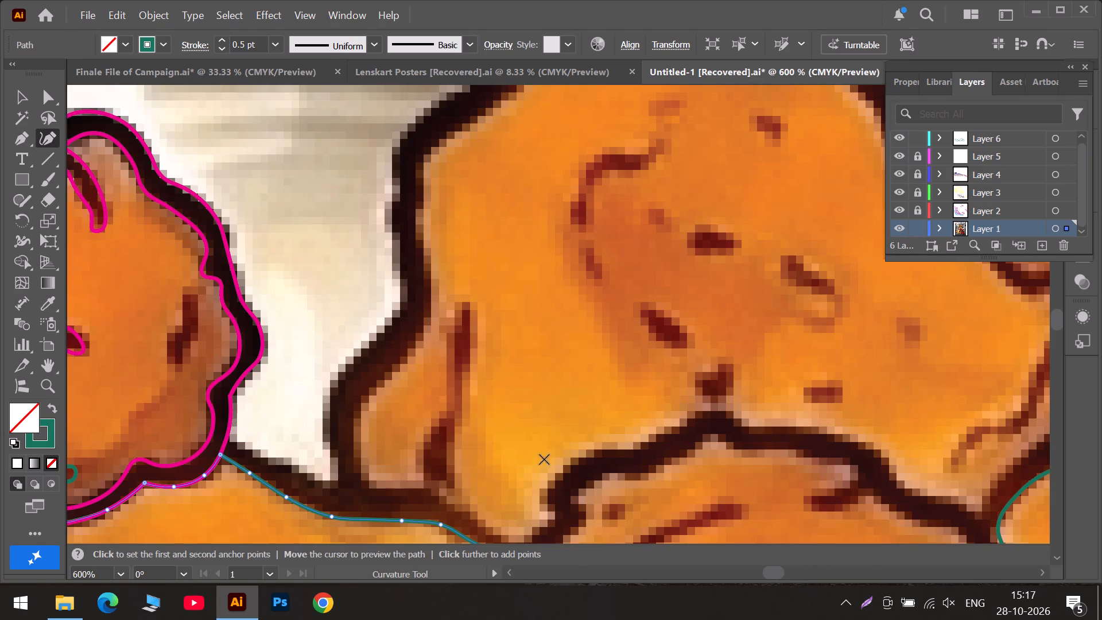
scroll(527, 460, "down", 4, "alt")
scroll(533, 463, "down", 5)
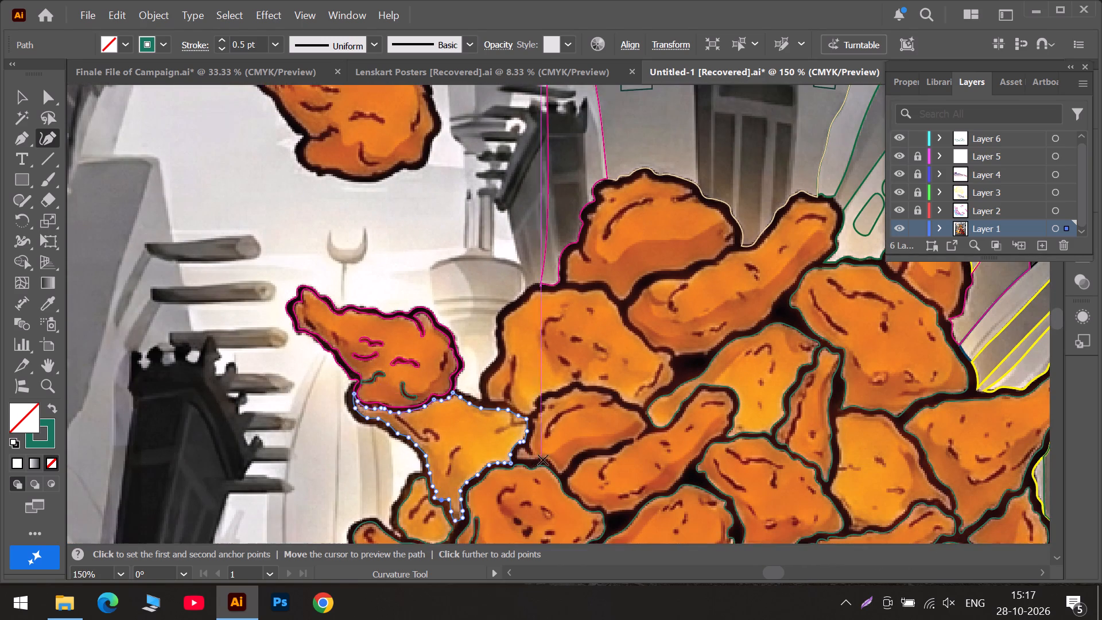
scroll(545, 459, "down", 12)
scroll(451, 454, "down", 2)
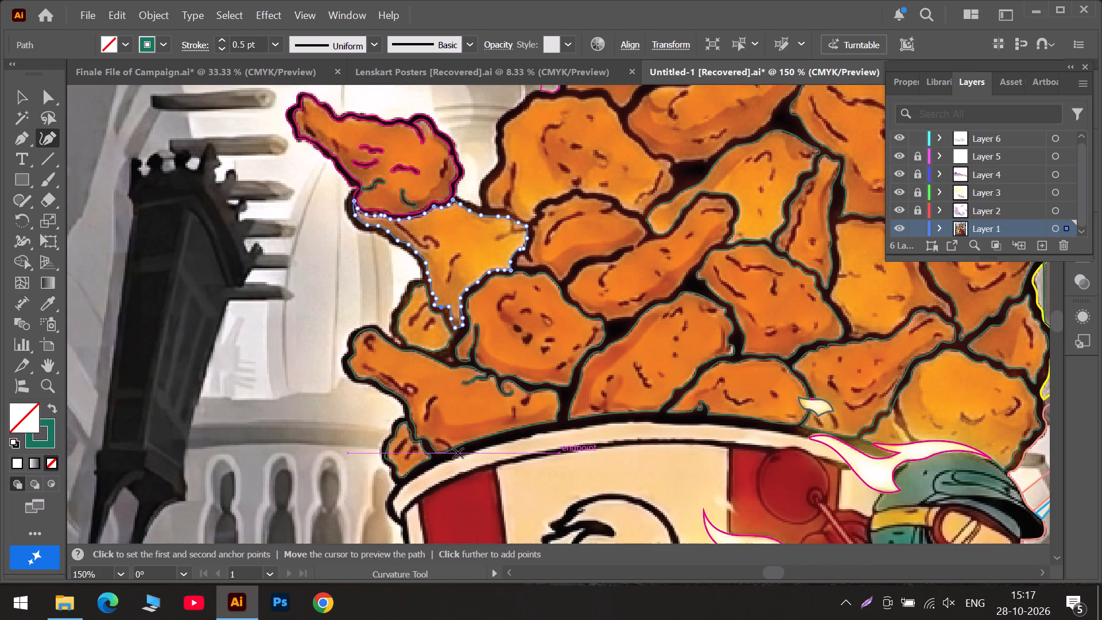
Start a new Curvature path at the black gap below the neighbouring orange piece and trace its lower-left edge up to the rounded end.
scroll(624, 321, "up", 5, "alt")
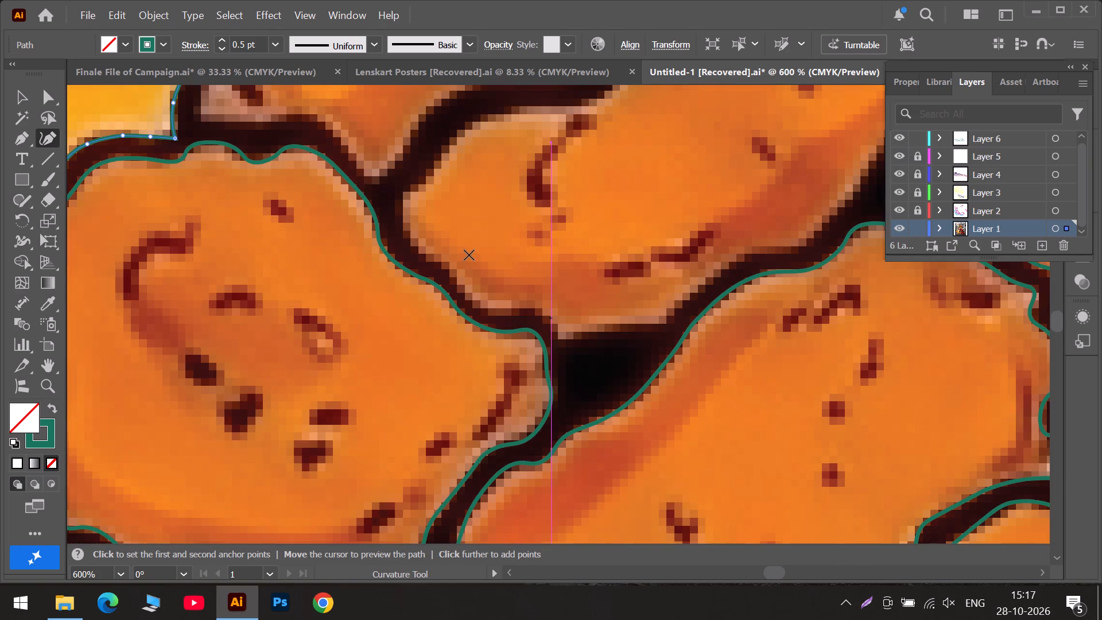
left_click(560, 336)
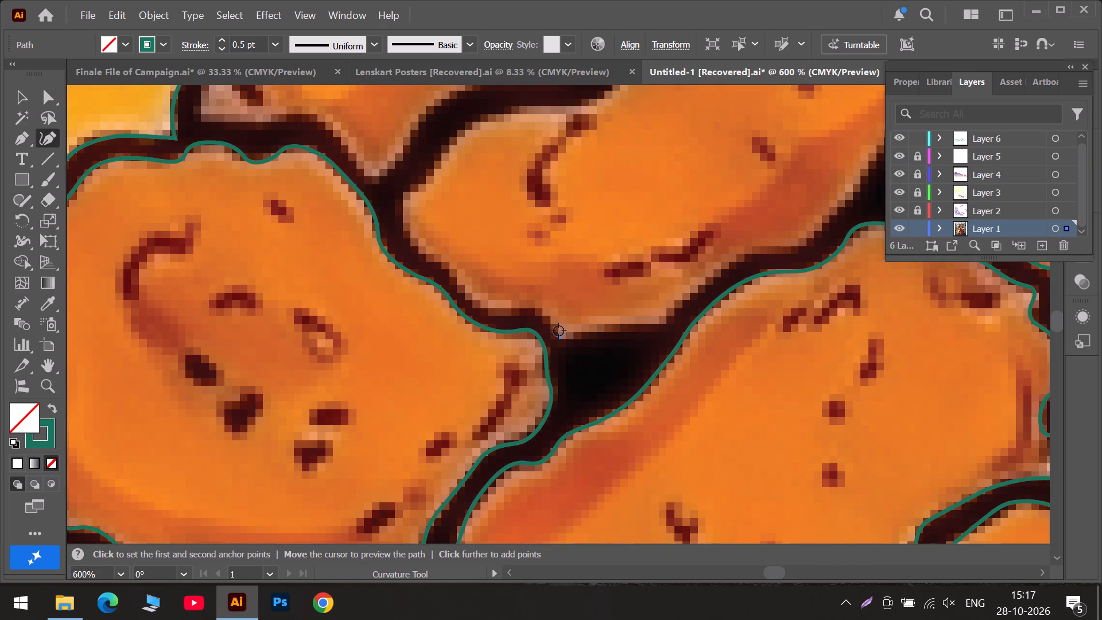
left_click(544, 312)
left_click(508, 315)
left_click(476, 306)
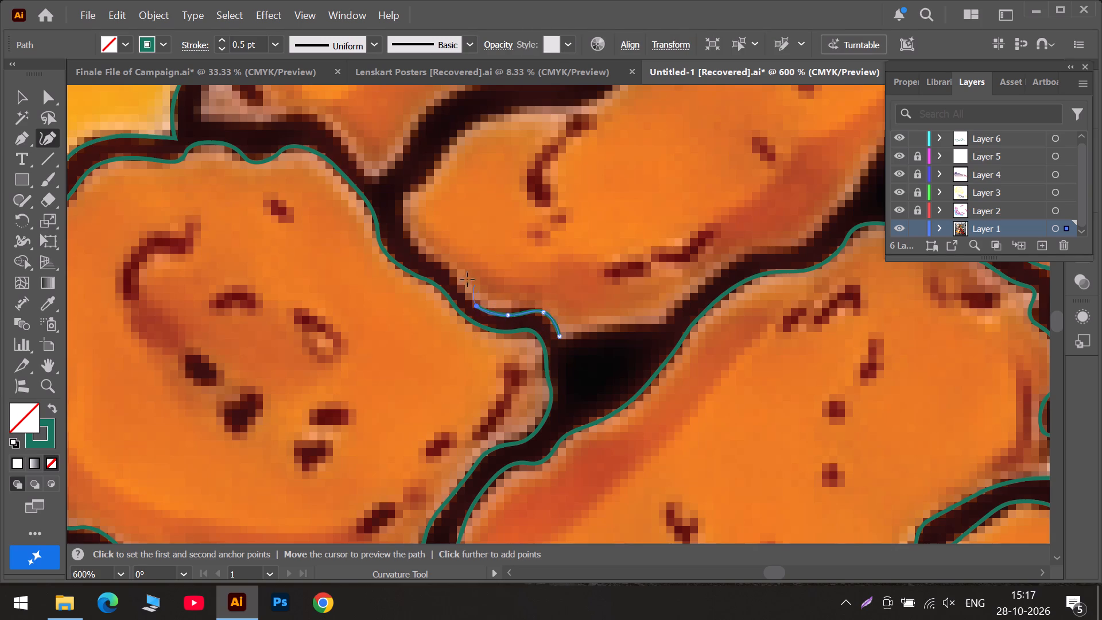
left_click(457, 277)
left_click(427, 258)
left_click(407, 224)
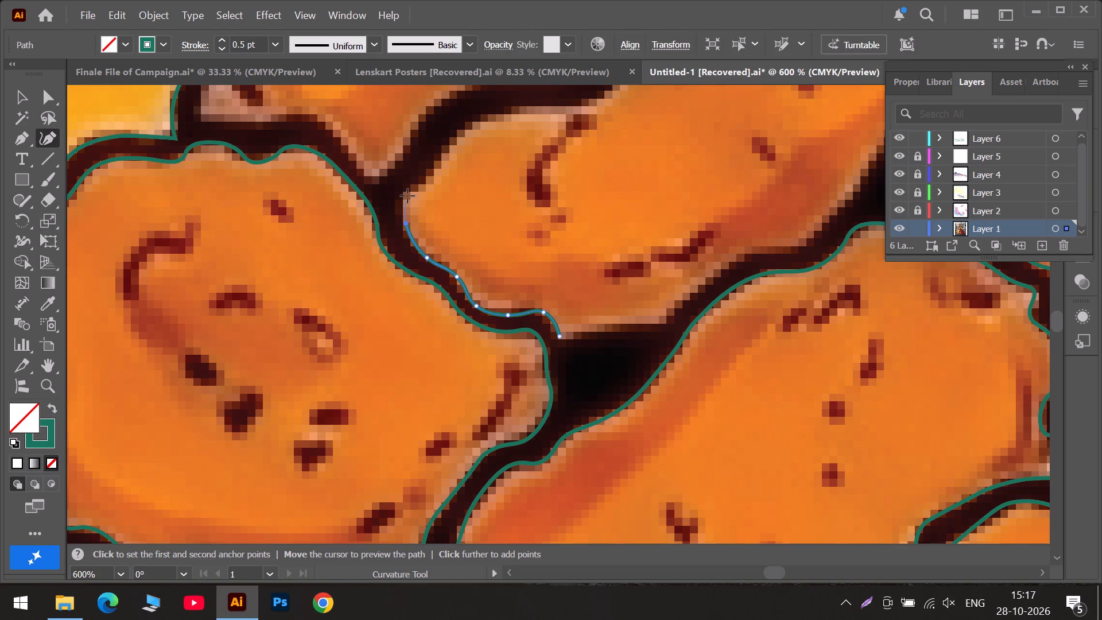
Continue the Curvature path around the piece's rounded end and onto its upper edge, fitting the slope anchor to the dark outline.
left_click(408, 192)
left_click(424, 181)
left_click(451, 141)
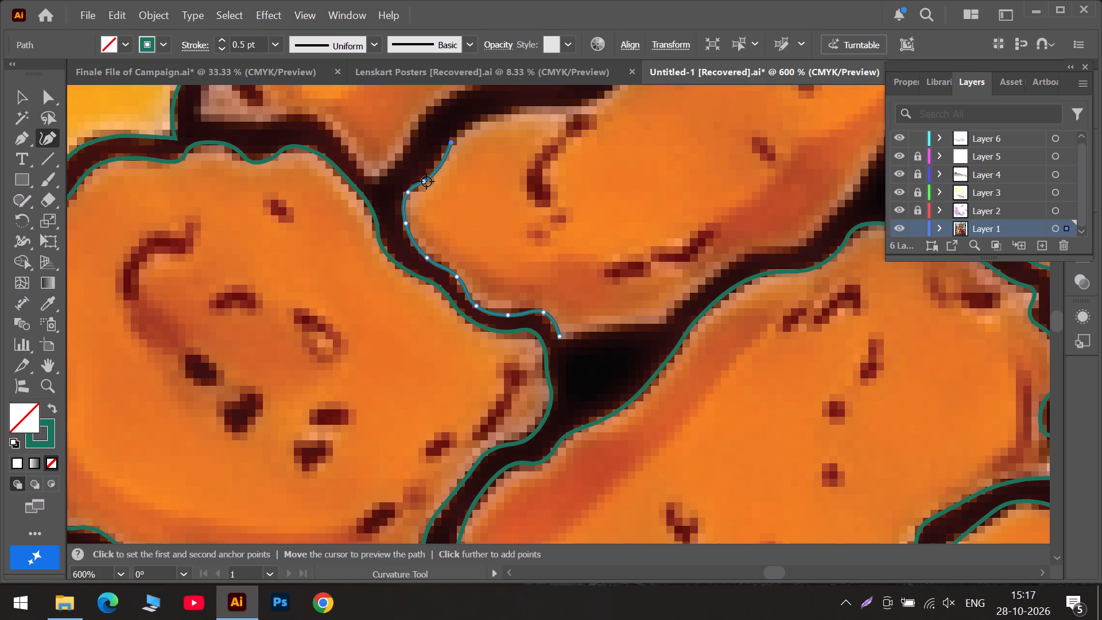
left_click_drag(426, 181, 429, 170)
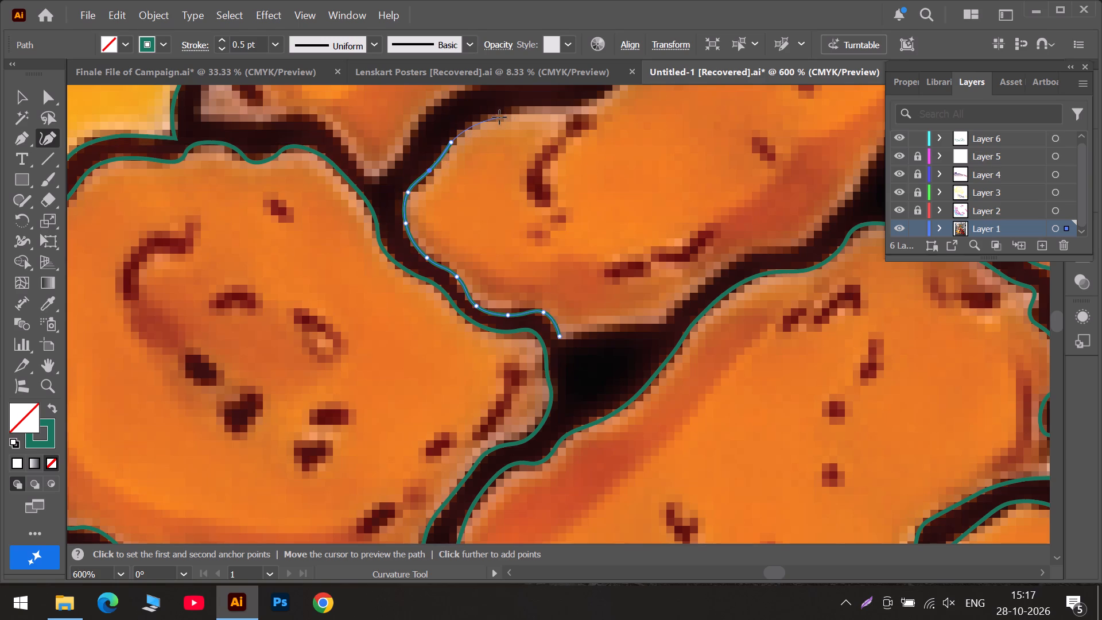
left_click(498, 114)
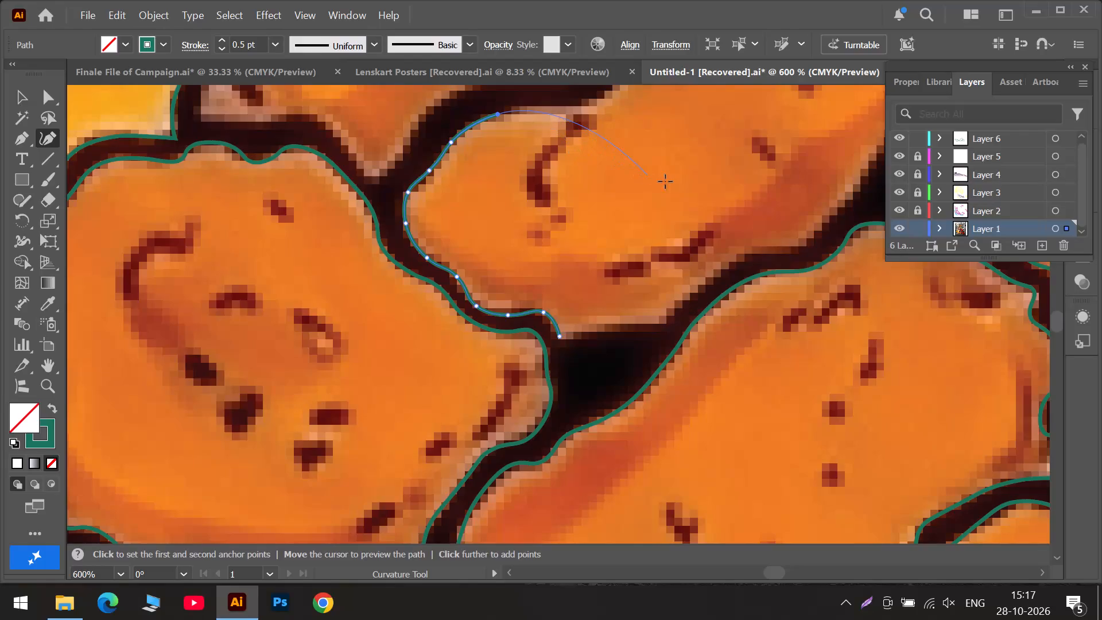
scroll(619, 107, "up", 2)
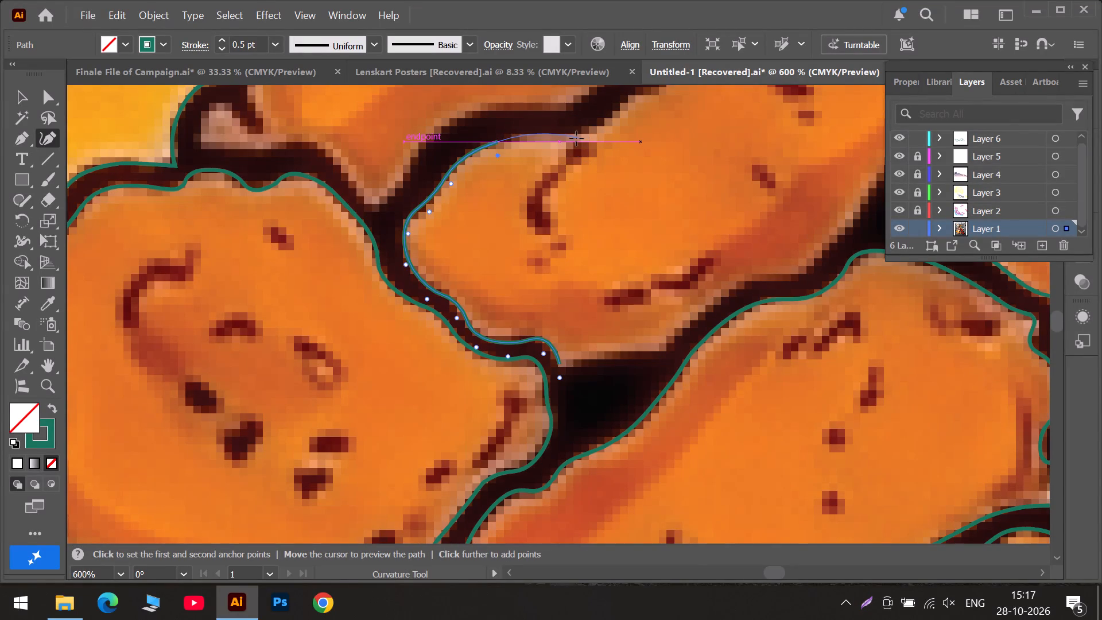
left_click(566, 135)
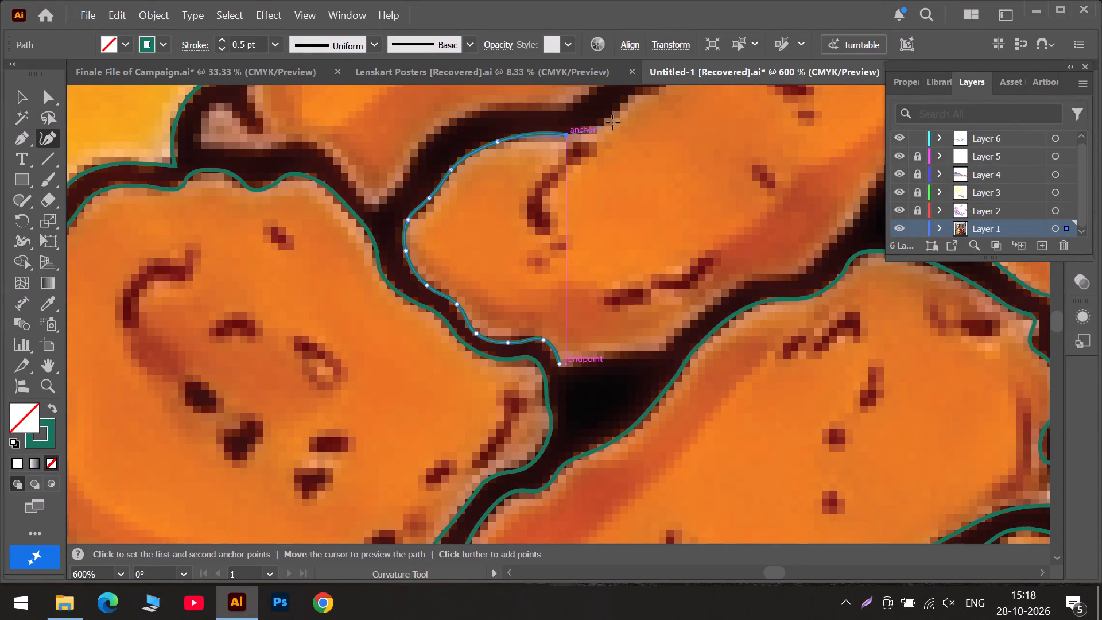
left_click(538, 134)
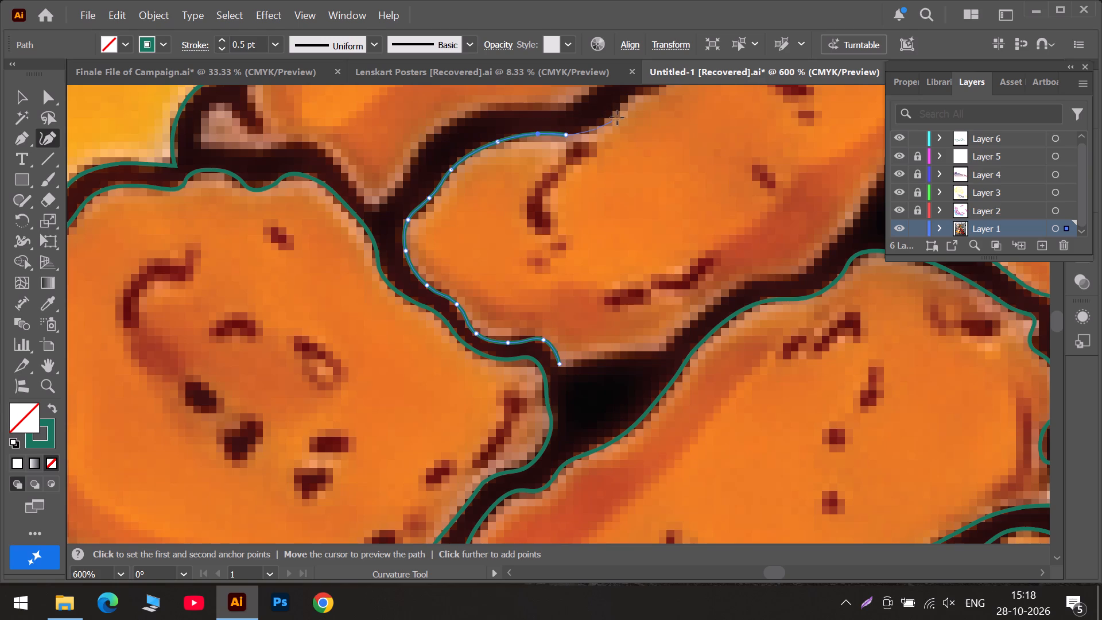
Extend the path diagonally up the piece's upper edge beside the black gap, adding an anchor to shape the bend after the flat stretch.
left_click(619, 108)
scroll(632, 122, "up", 6)
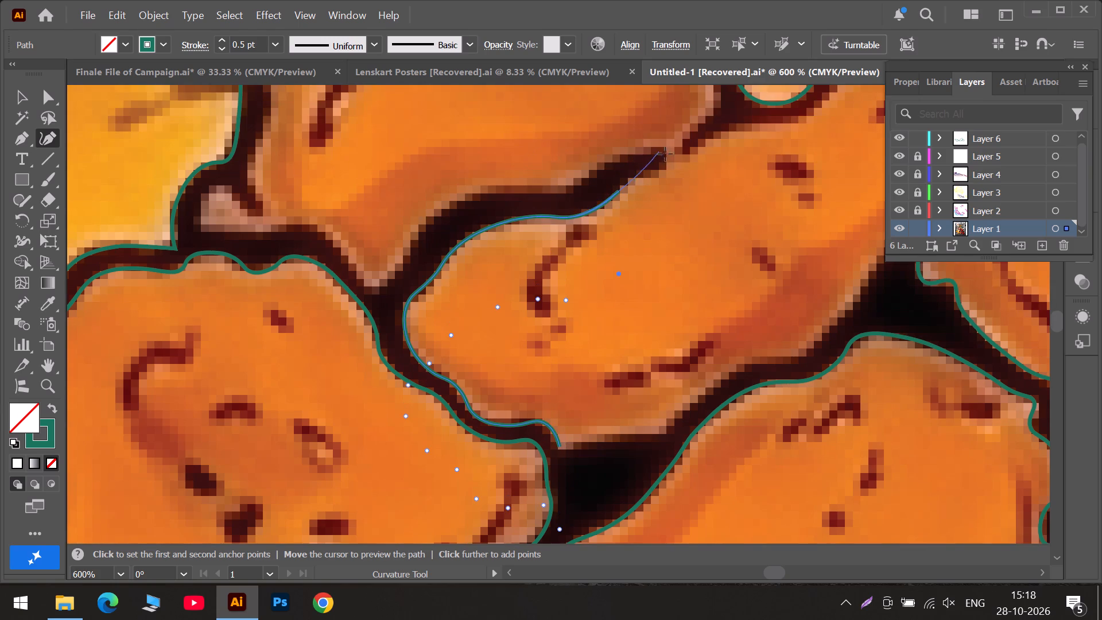
left_click(643, 177)
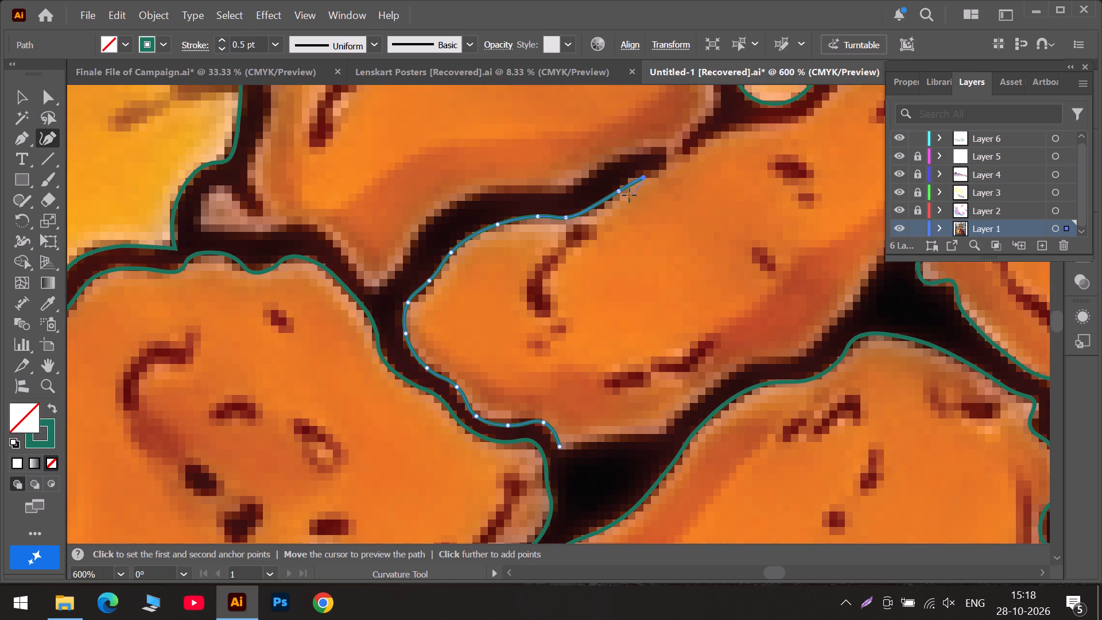
left_click_drag(596, 206, 602, 210)
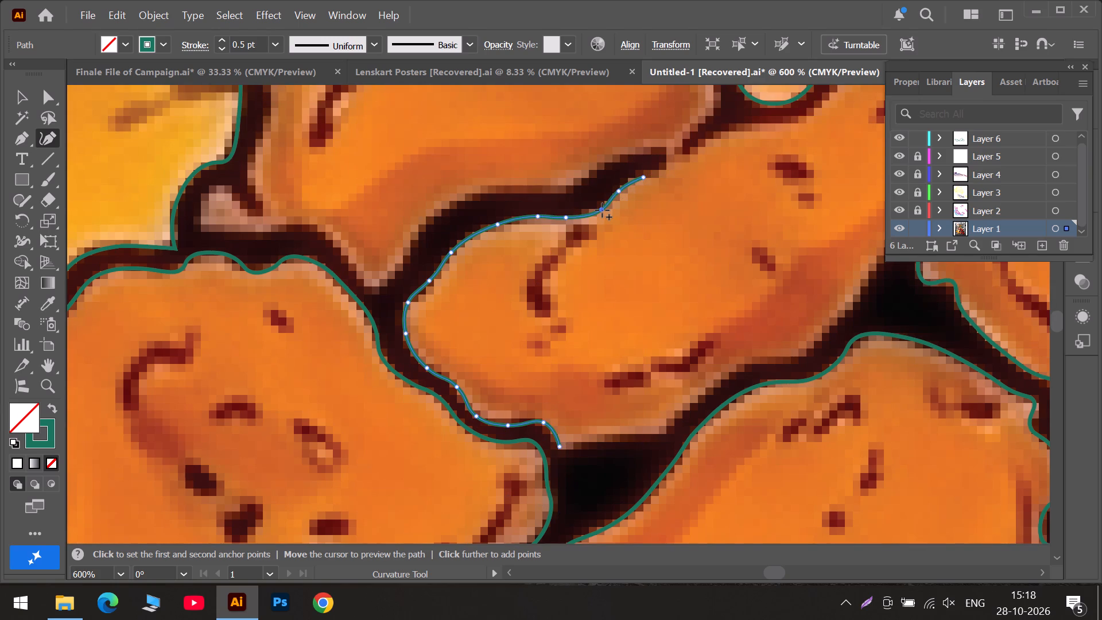
left_click_drag(602, 210, 603, 207)
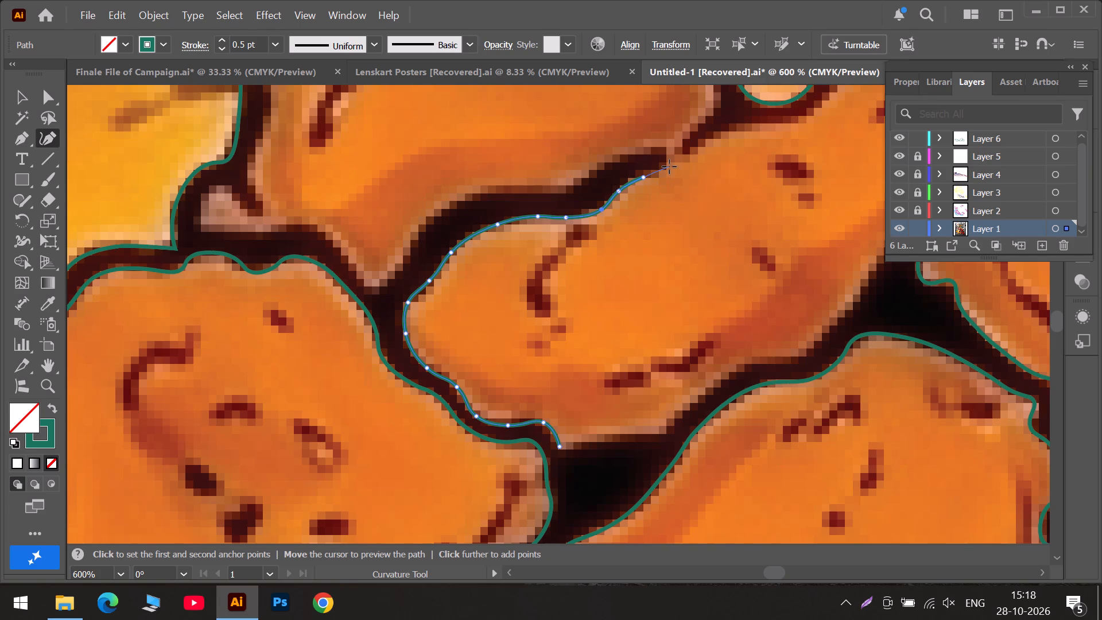
left_click(669, 166)
left_click(694, 150)
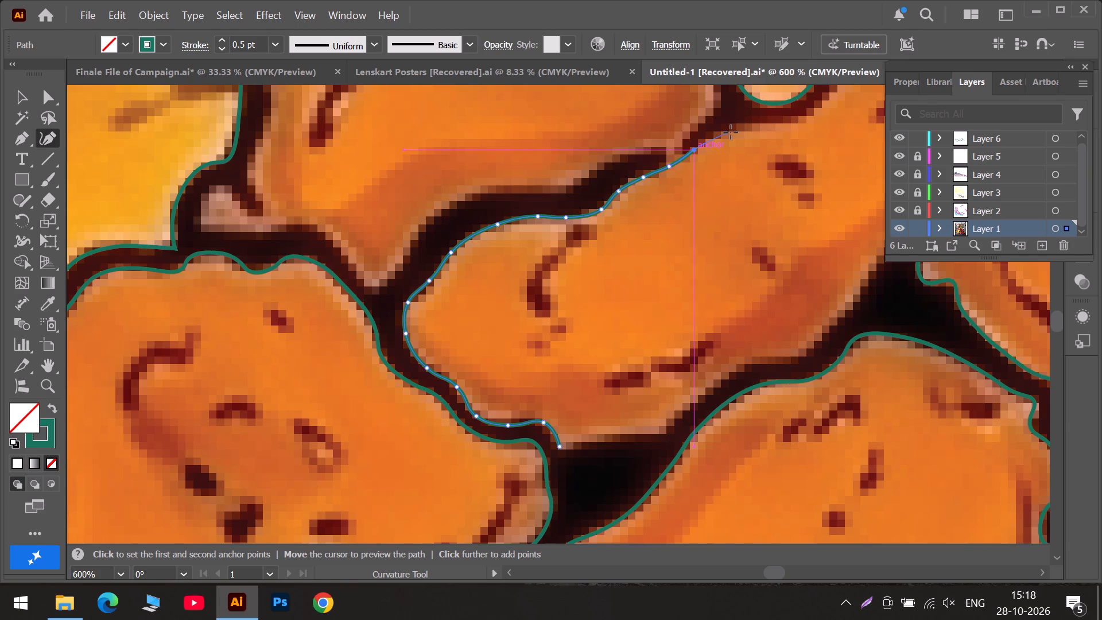
left_click(727, 128)
Trace the edge beneath the neighbouring yellow piece's rounded tip and shift the middle anchor along the dark outline.
scroll(818, 163, "up", 3)
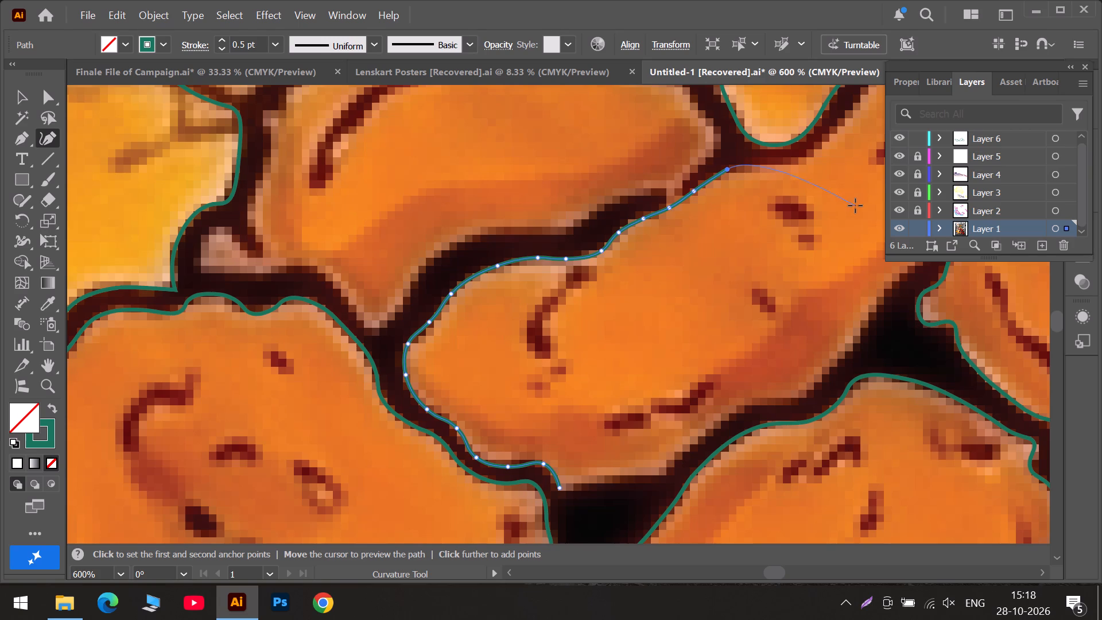
left_click(782, 166)
left_click(822, 145)
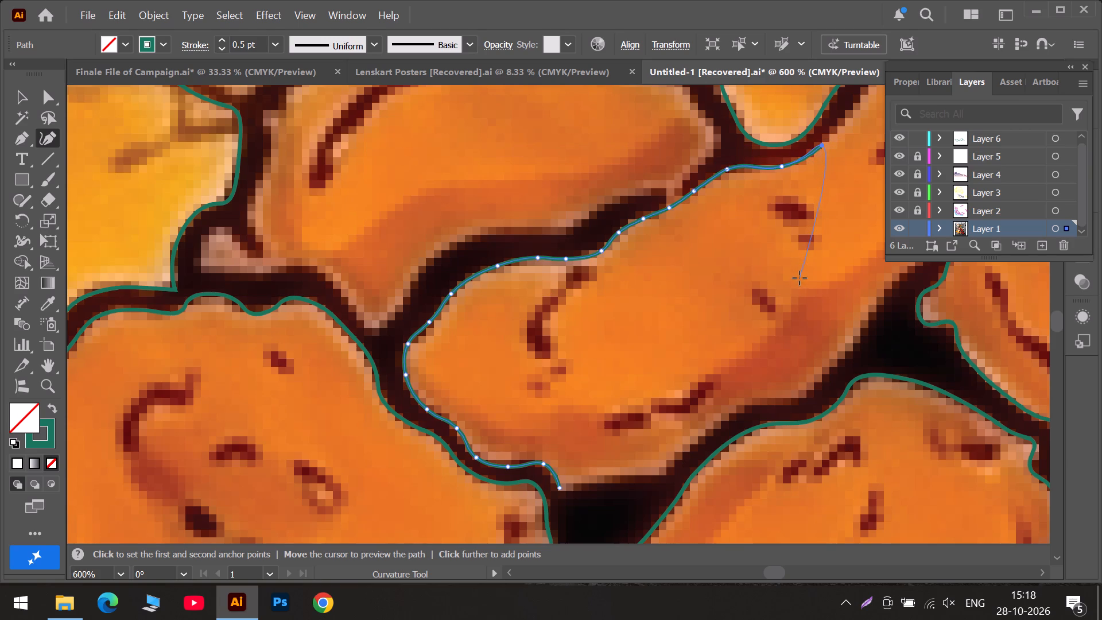
left_click_drag(781, 168, 793, 163)
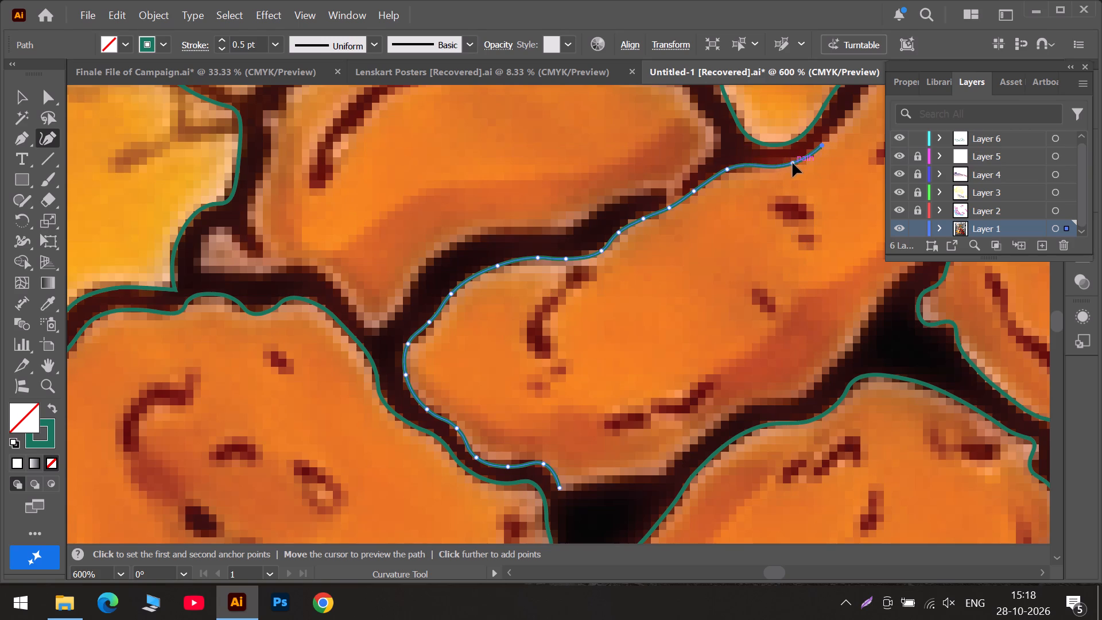
left_click_drag(793, 163, 796, 163)
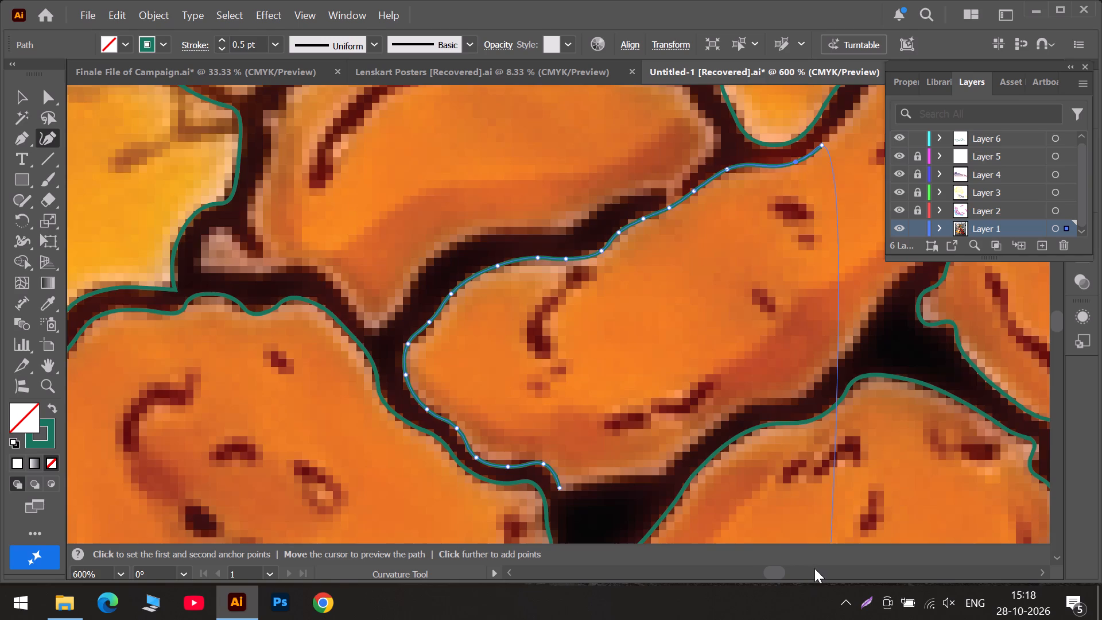
Trace the steep edge rising beside the yellow piece's tip, adding a mid-slope anchor and nudging the one above it onto the outline.
left_click(814, 568)
scroll(622, 293, "up", 7)
scroll(480, 259, "up", 6)
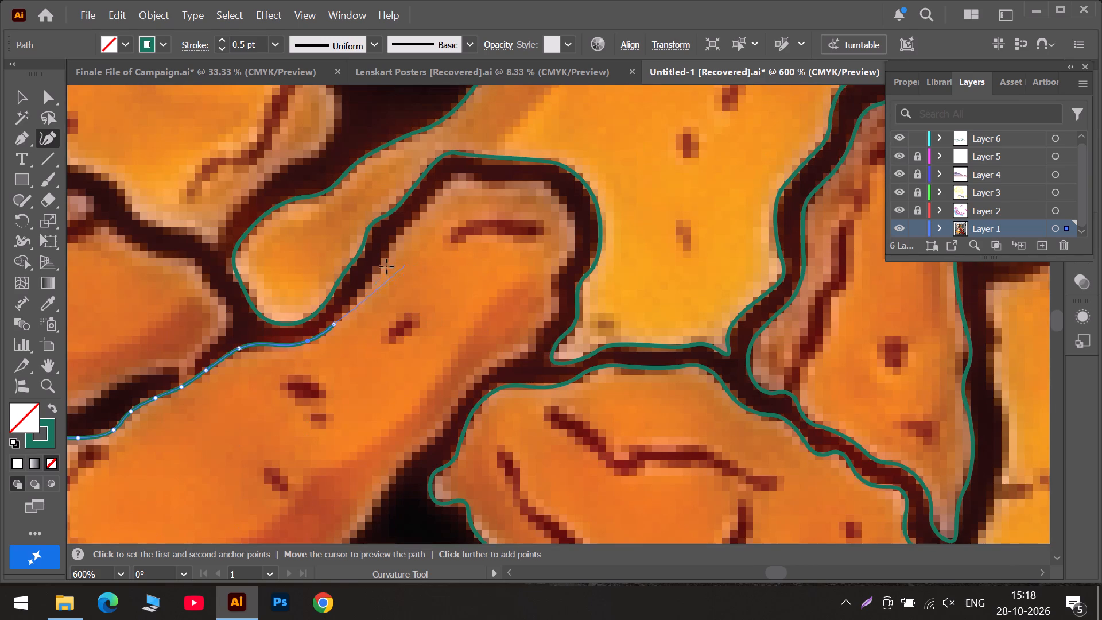
left_click(387, 246)
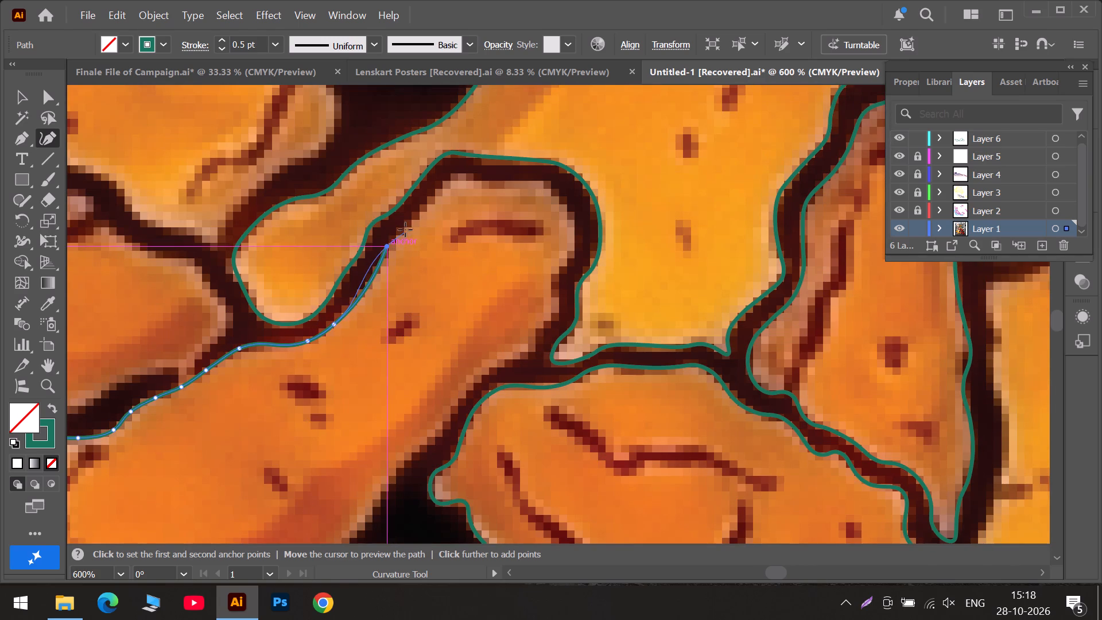
left_click(426, 207)
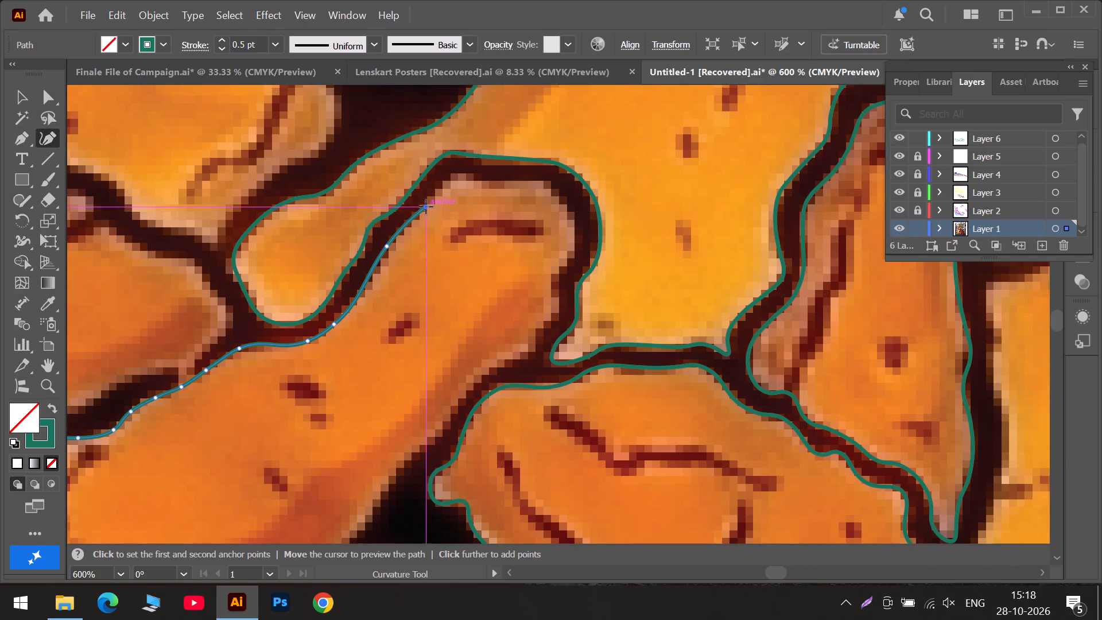
left_click(372, 273)
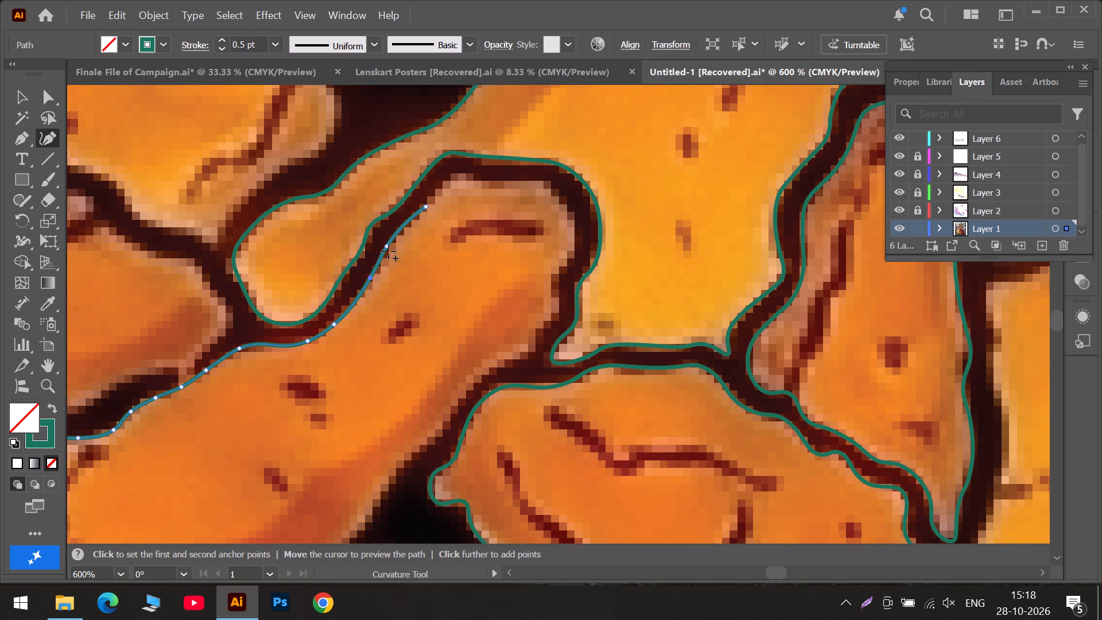
left_click_drag(387, 247, 390, 245)
left_click_drag(390, 245, 392, 245)
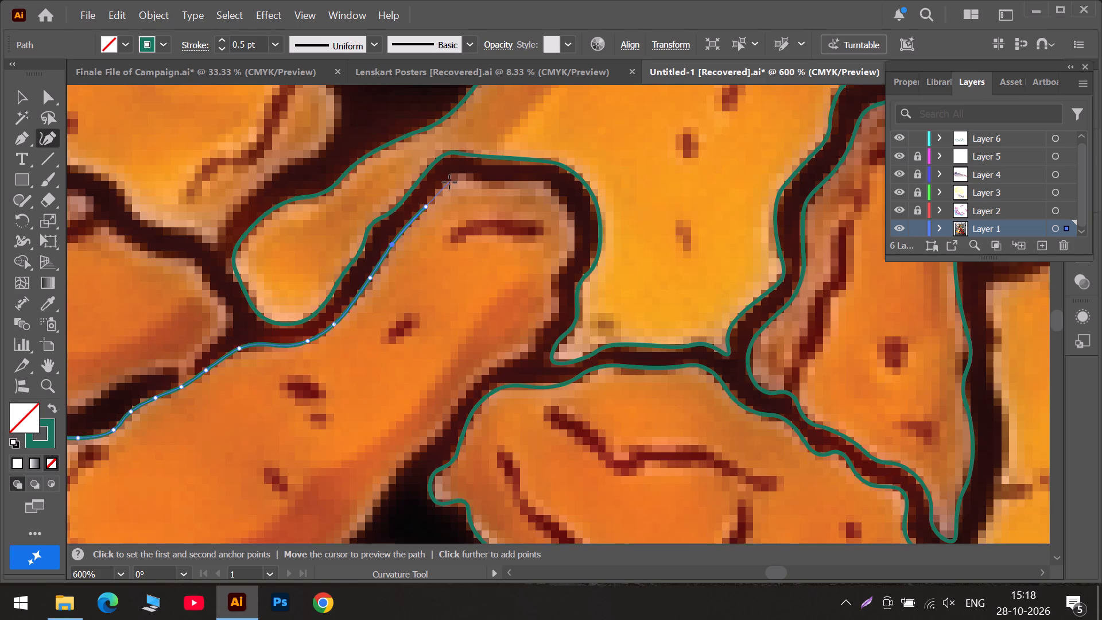
Trace the upper corner and flat top of the piece's far end, adjusting anchors to follow the dark outline.
left_click(449, 182)
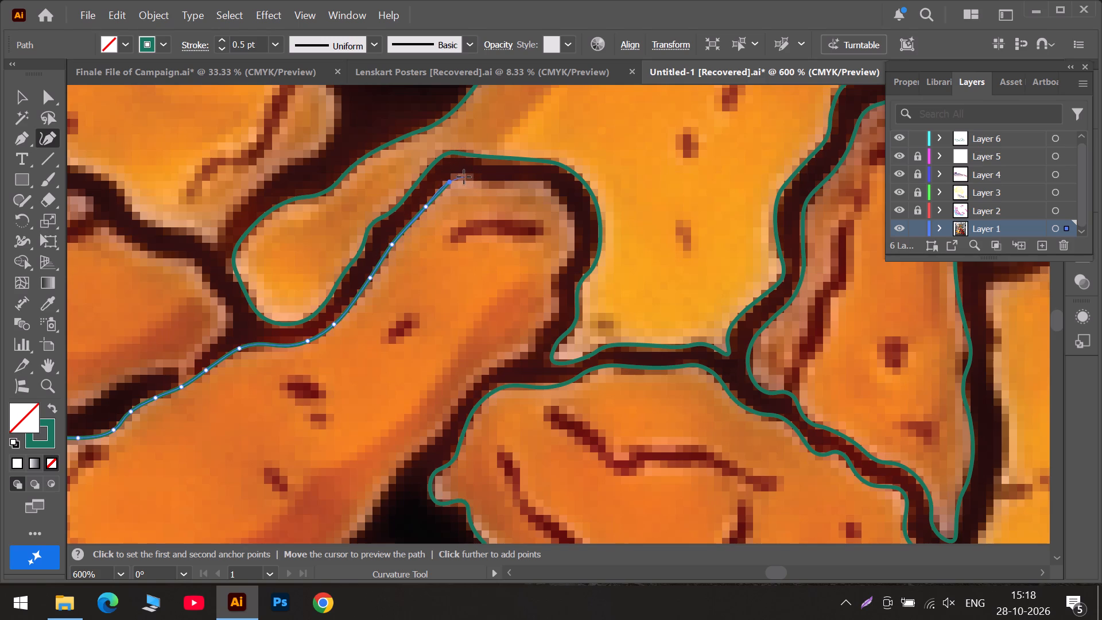
left_click(464, 177)
left_click(479, 185)
left_click(463, 177)
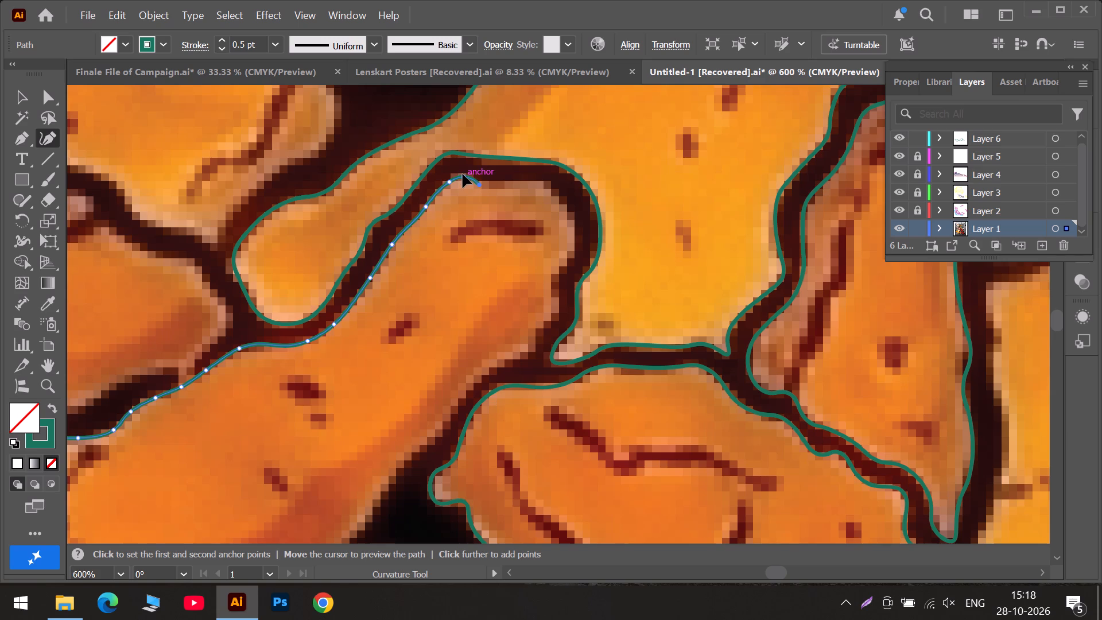
left_click_drag(448, 182, 444, 183)
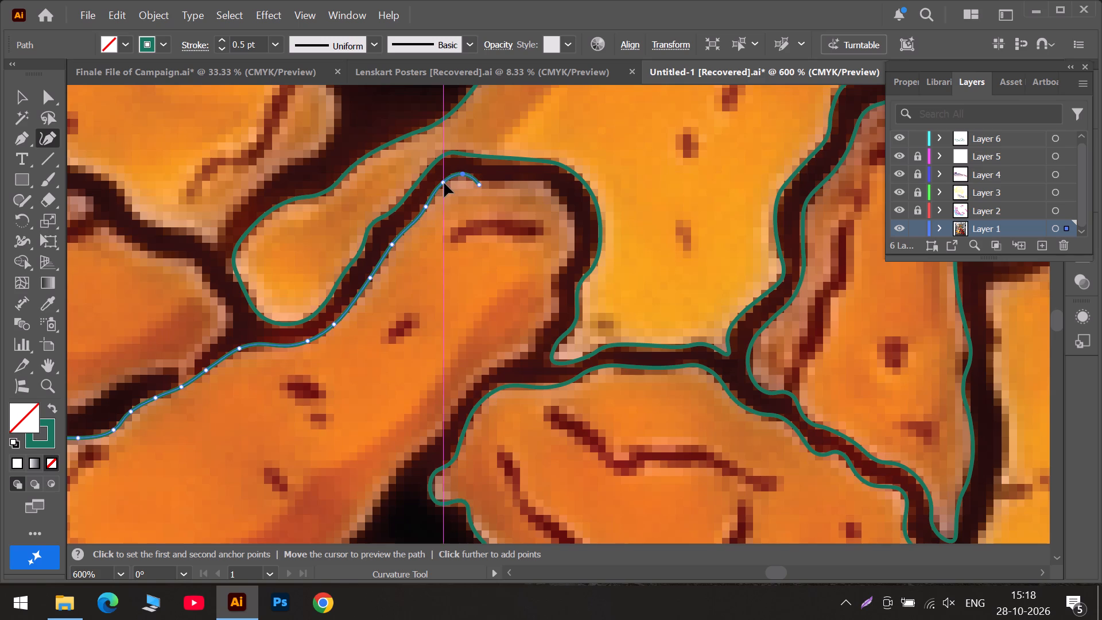
left_click_drag(444, 183, 443, 181)
left_click(546, 185)
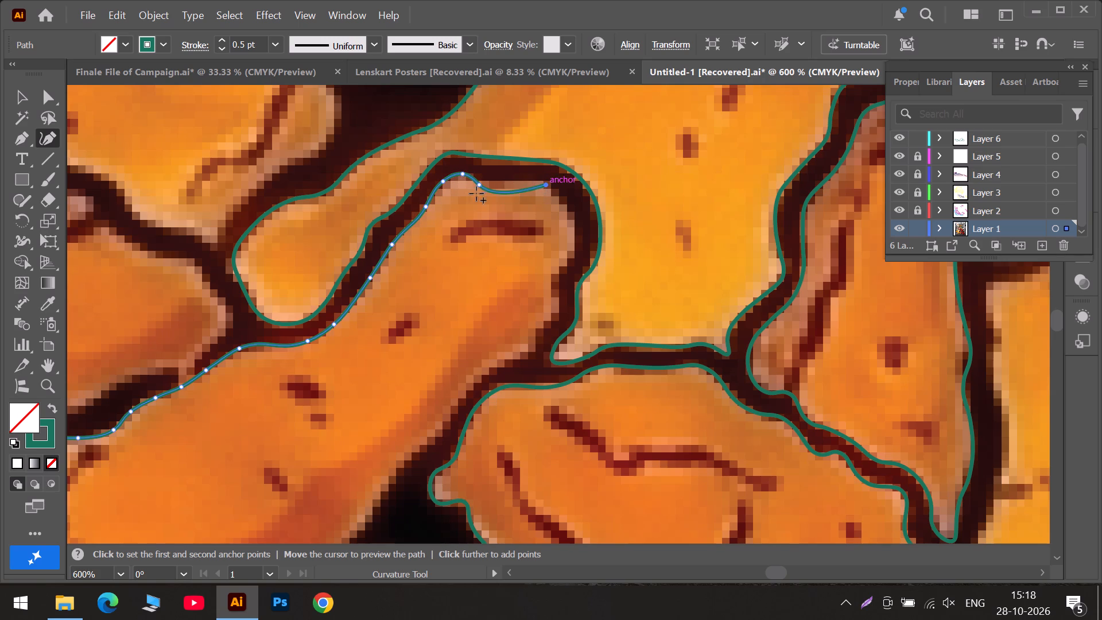
left_click(481, 185)
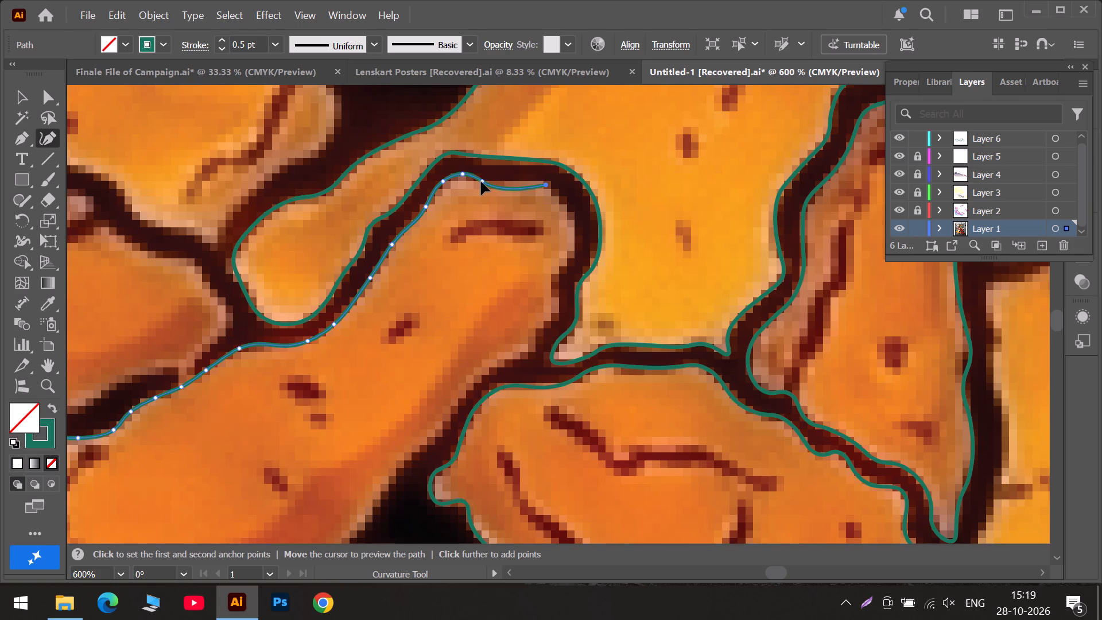
left_click_drag(511, 189, 517, 184)
Trace around the far end and down its notched side to the dark junction, adjusting the anchors around each notch.
left_click(575, 224)
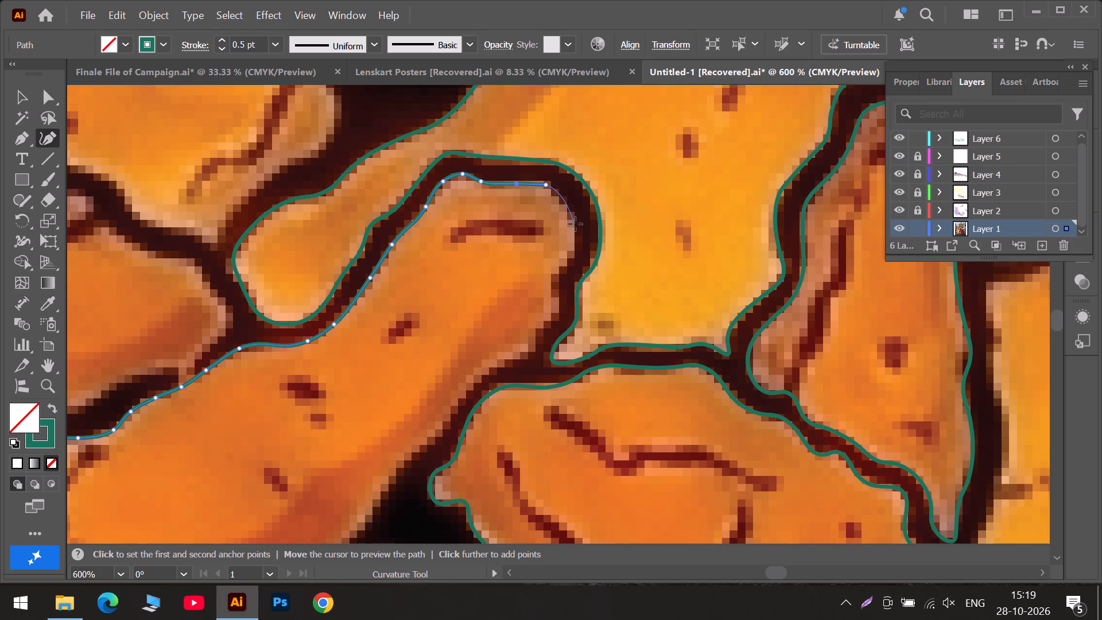
left_click(566, 266)
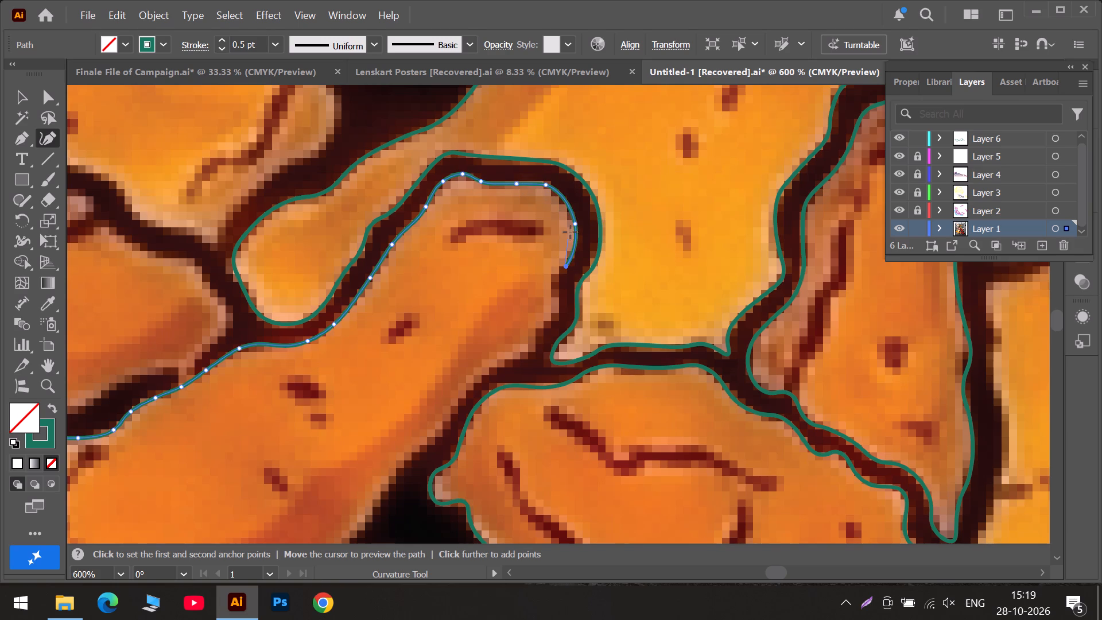
left_click(575, 226)
left_click(553, 274)
left_click(560, 301)
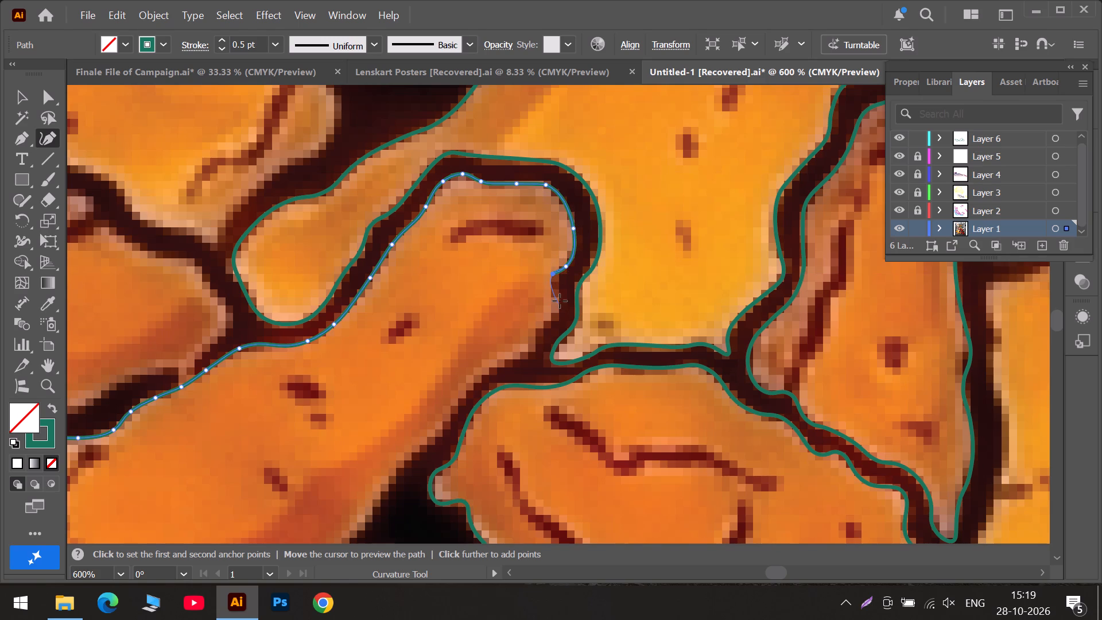
left_click_drag(566, 269, 566, 263)
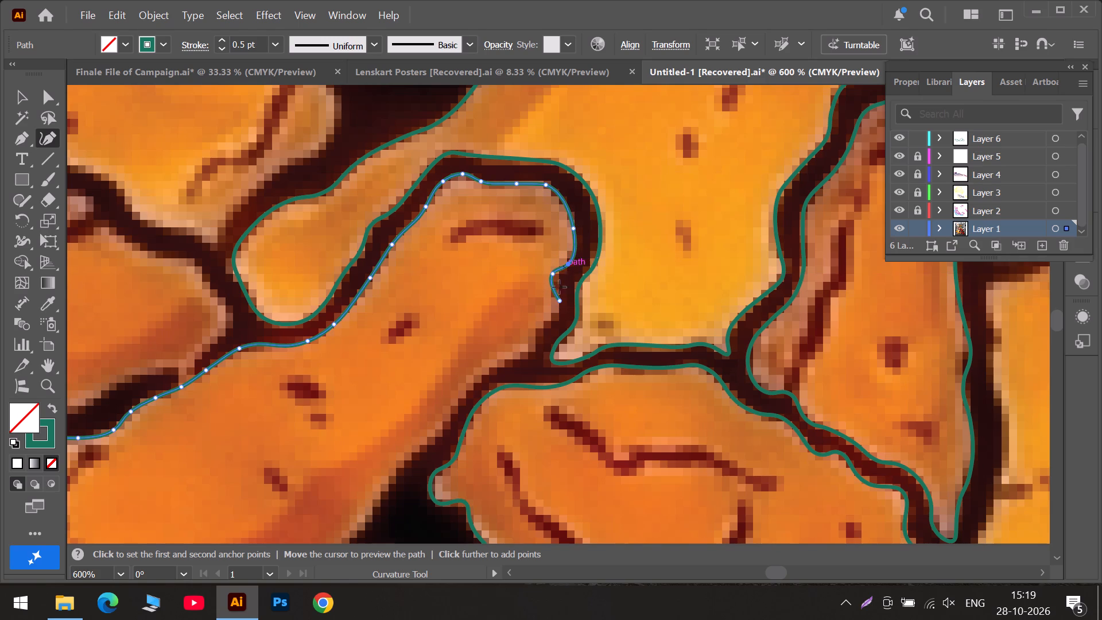
left_click(543, 328)
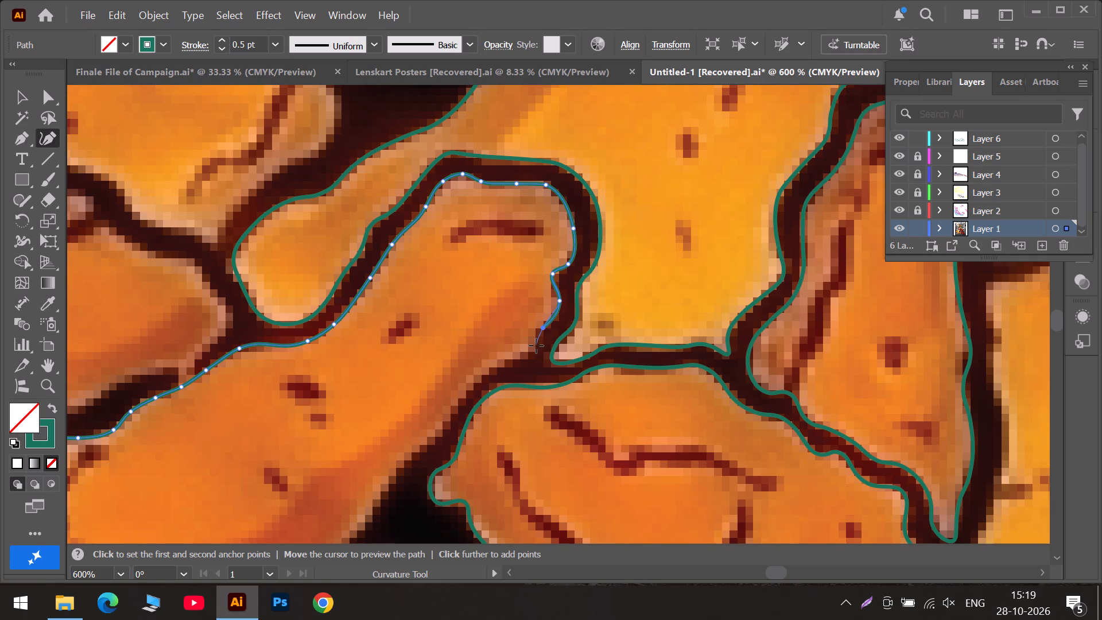
left_click(536, 347)
left_click_drag(544, 330, 536, 330)
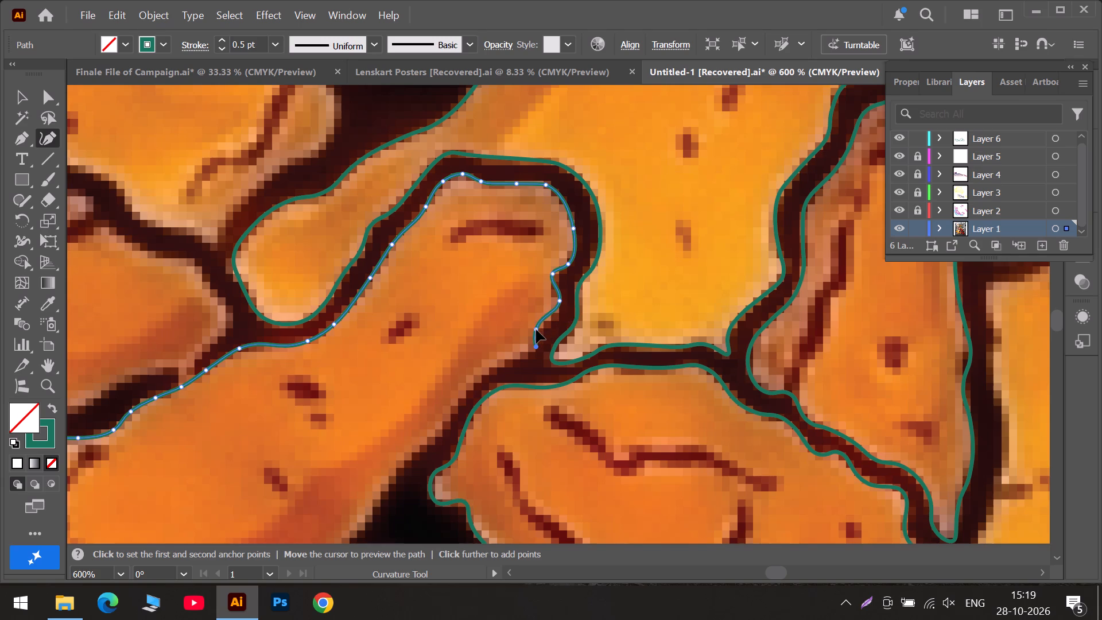
Nudge the anchors around the last notch above the dark junction onto the piece's outline.
left_click_drag(536, 330, 537, 335)
left_click_drag(552, 316, 552, 324)
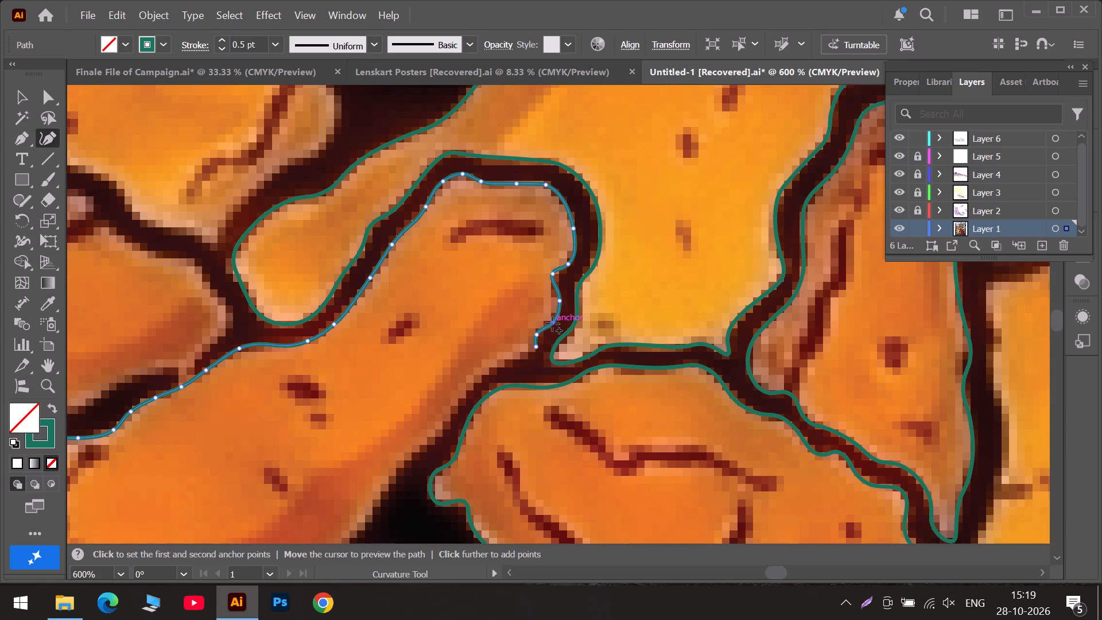
left_click_drag(552, 324, 549, 324)
Trace from the dark junction around the bend onto the long lower edge, moving the bend anchor and adding one below it.
scroll(511, 359, "down", 4)
left_click(502, 304)
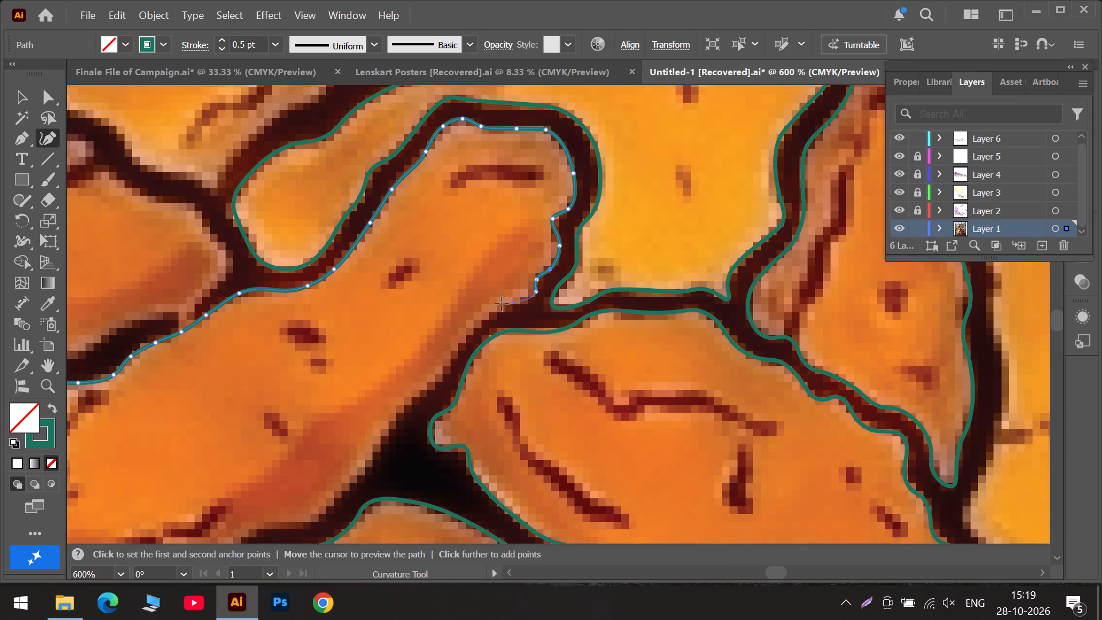
left_click(448, 365)
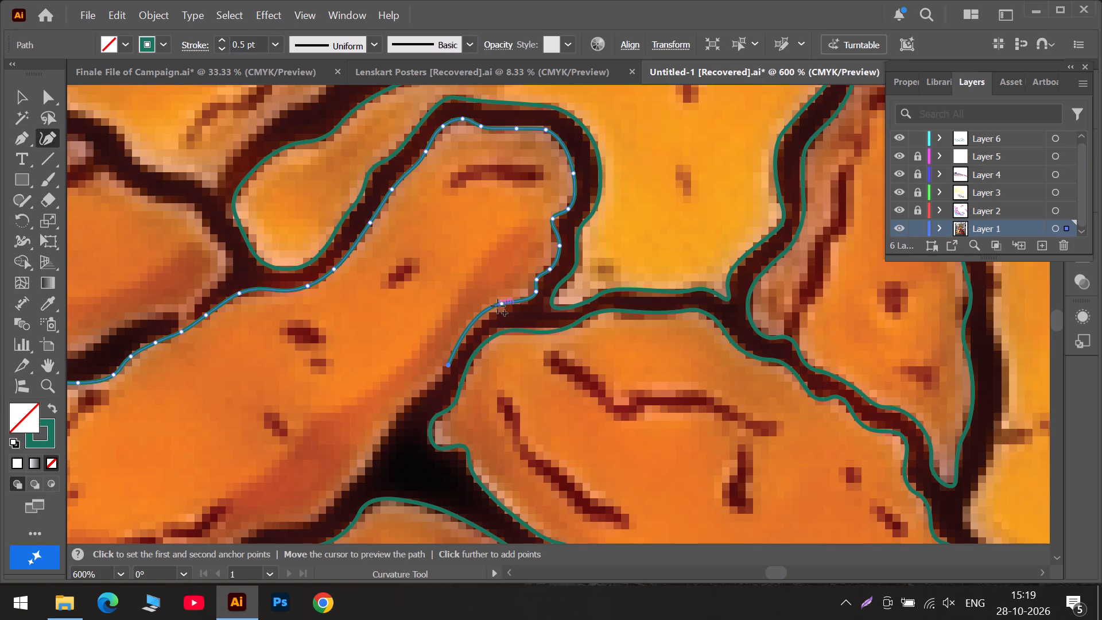
left_click_drag(500, 306, 492, 315)
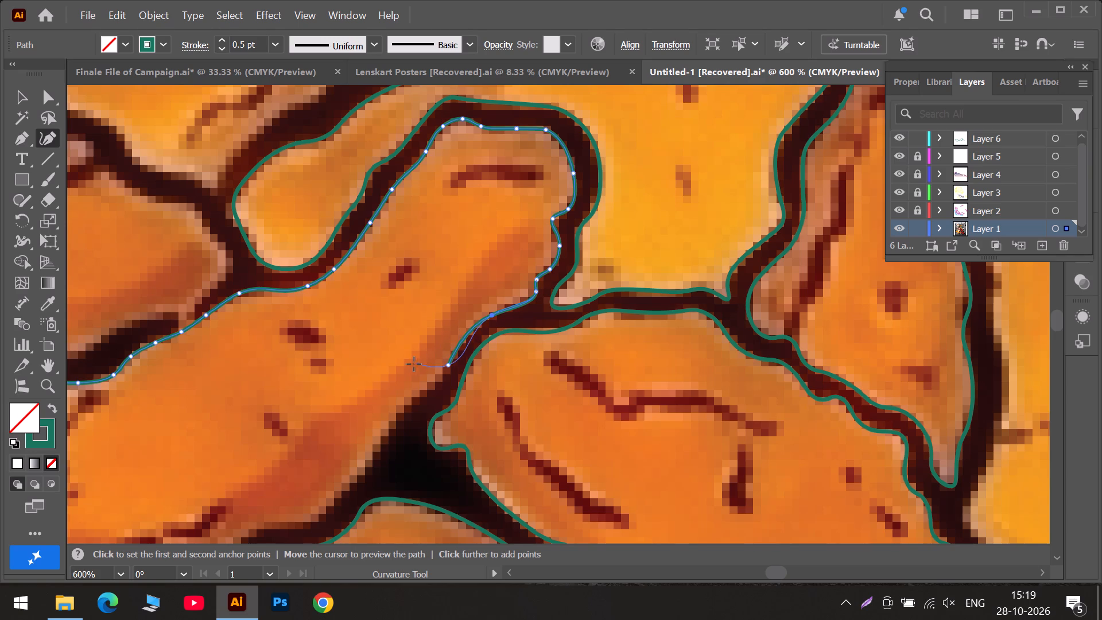
left_click(464, 335)
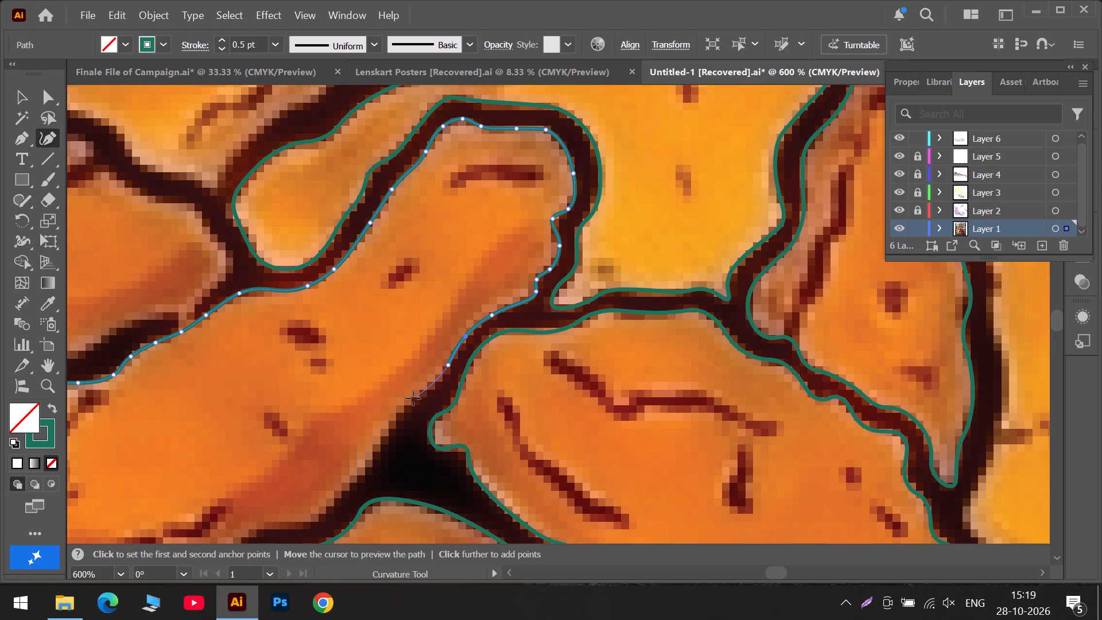
Trace the diagonal piece's lower edge past the black triangular gap, repositioning the anchors along the slope to follow the outline.
left_click(413, 398)
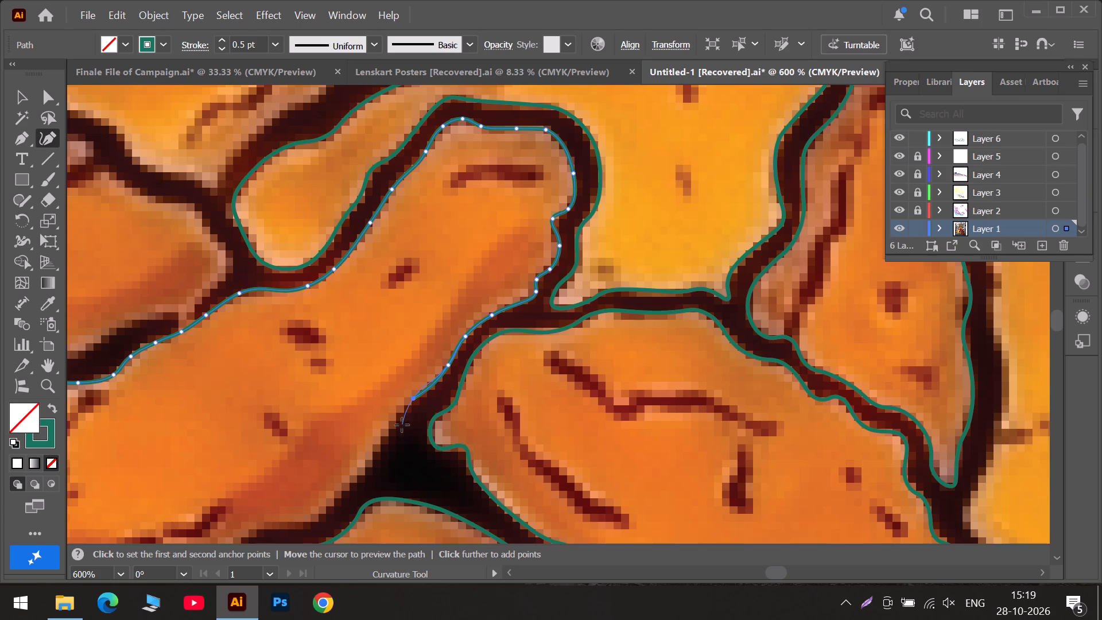
left_click(380, 440)
scroll(379, 447, "down", 2)
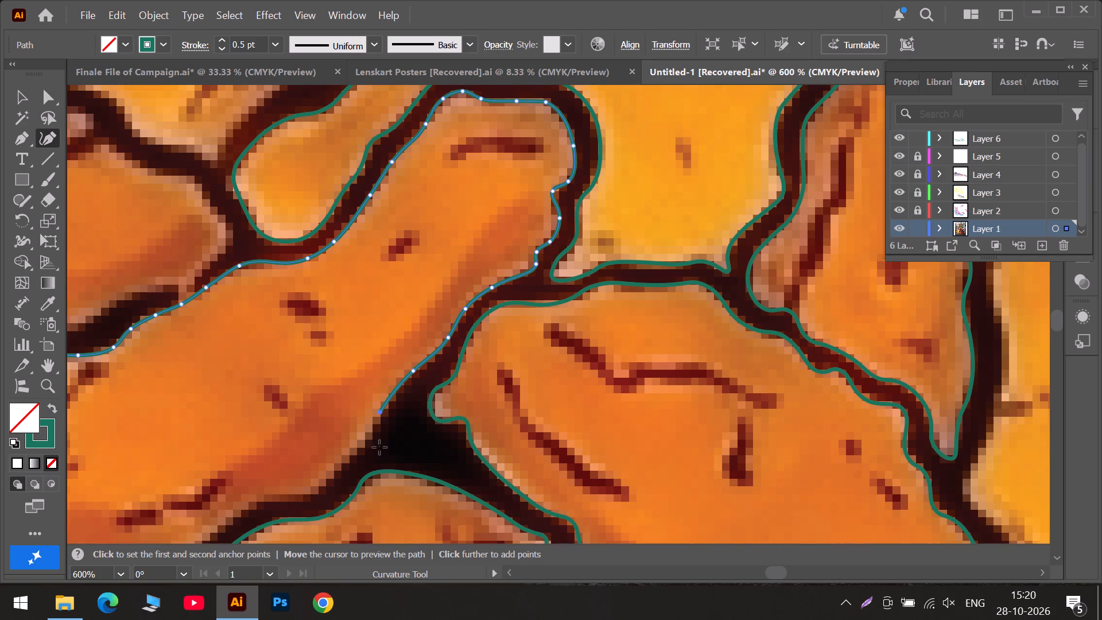
left_click(351, 456)
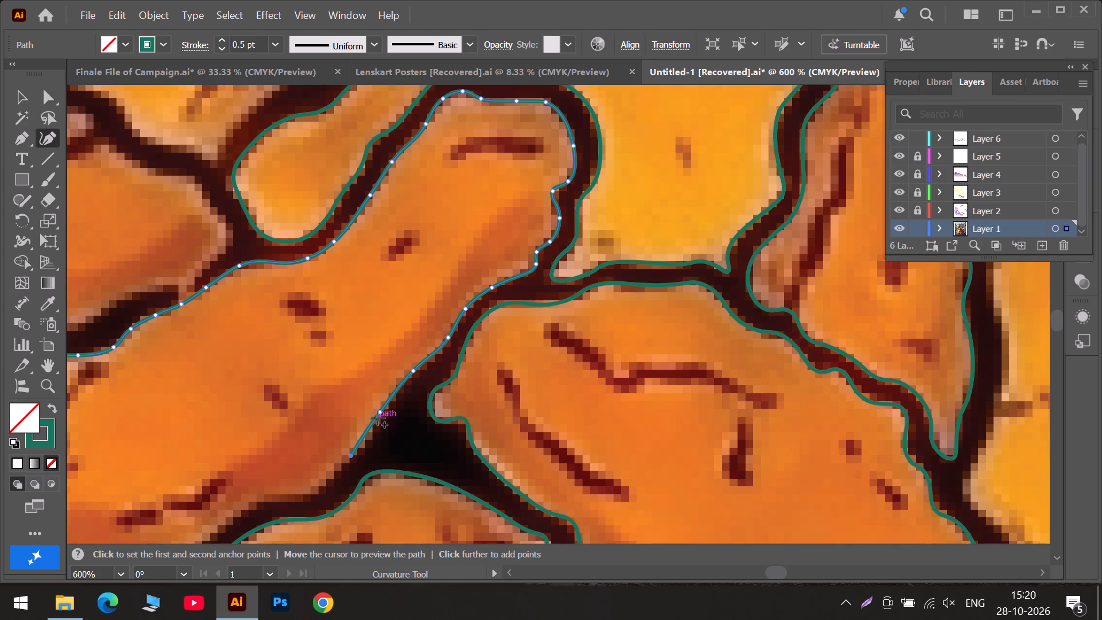
left_click(379, 413)
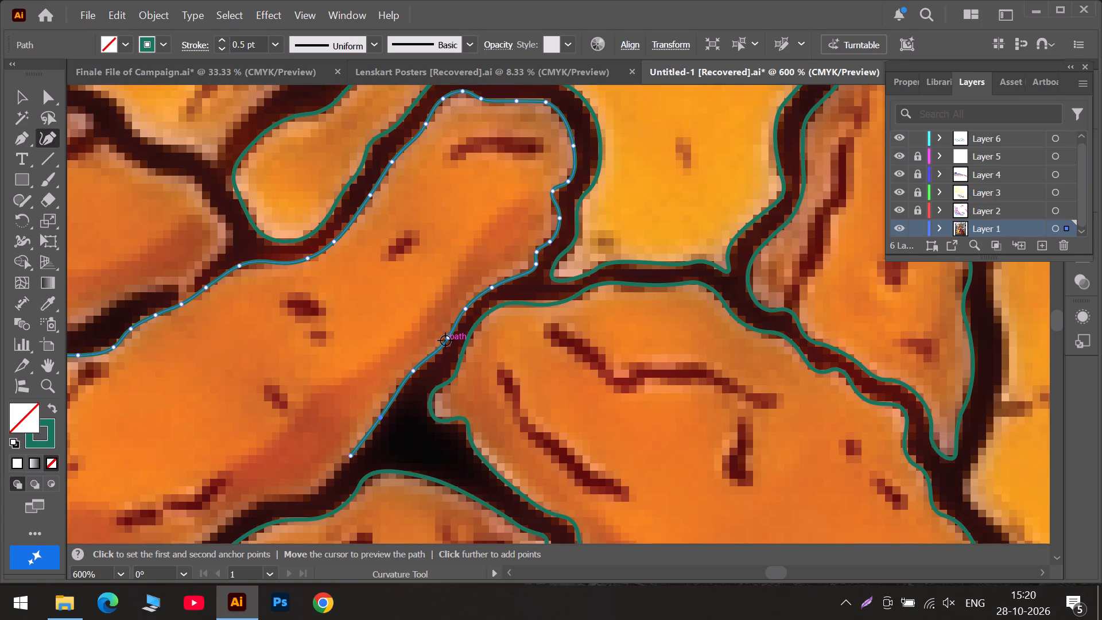
left_click_drag(451, 339, 451, 344)
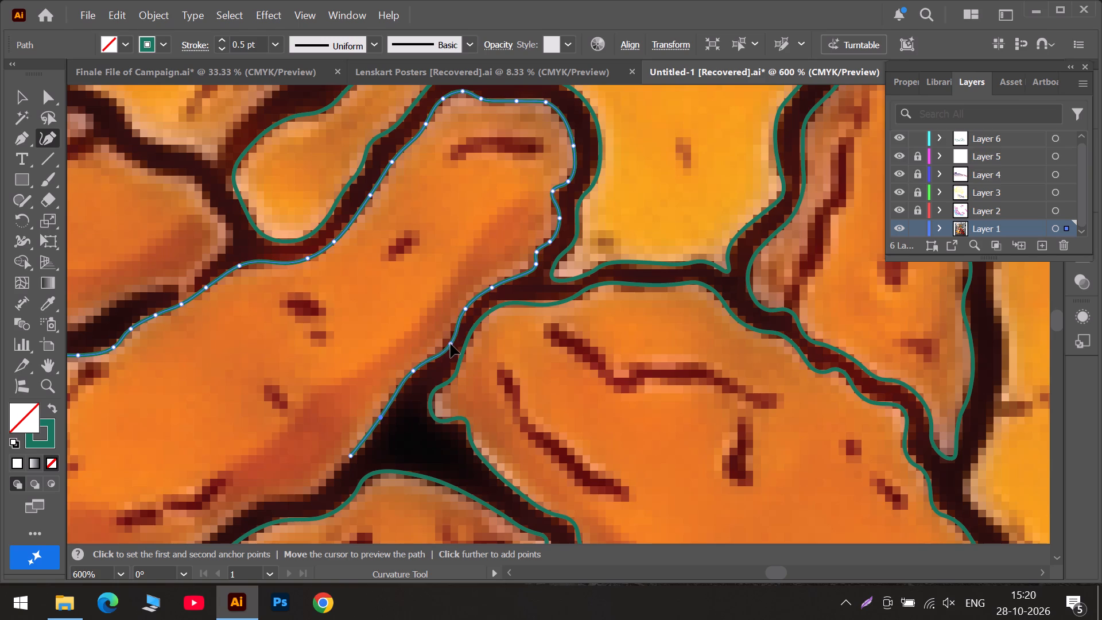
left_click_drag(451, 344, 443, 348)
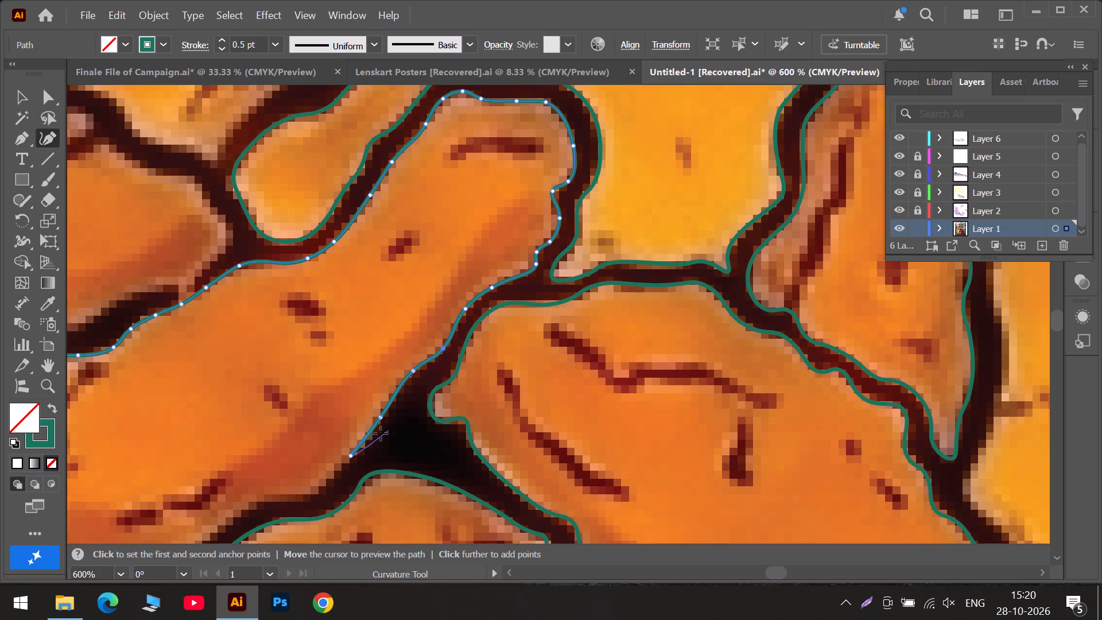
left_click(317, 491)
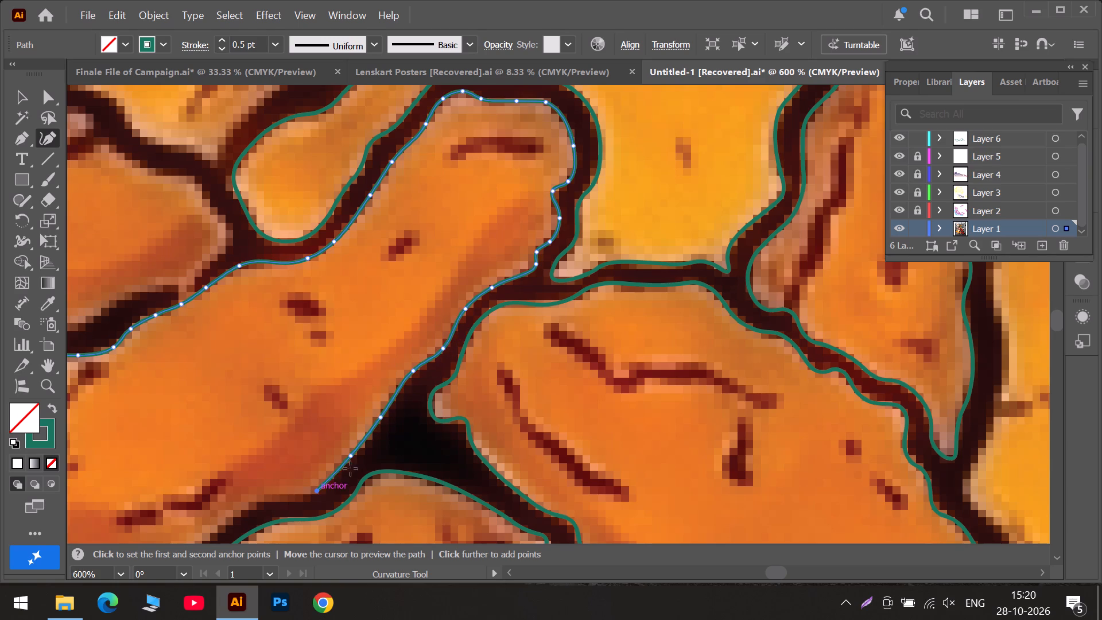
left_click_drag(352, 458, 366, 444)
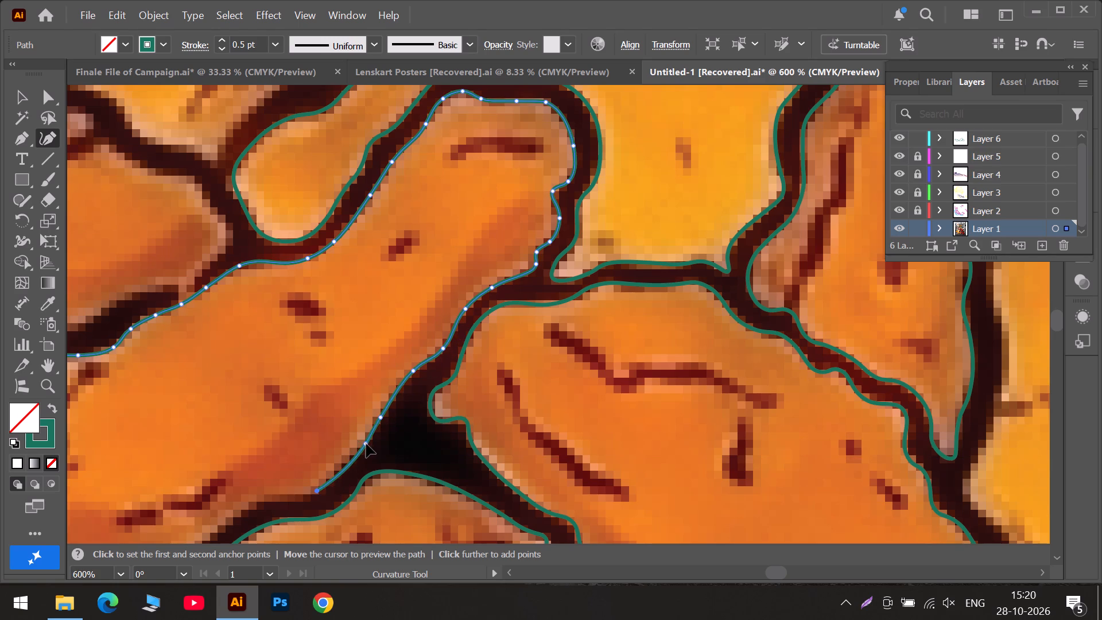
left_click_drag(366, 444, 358, 447)
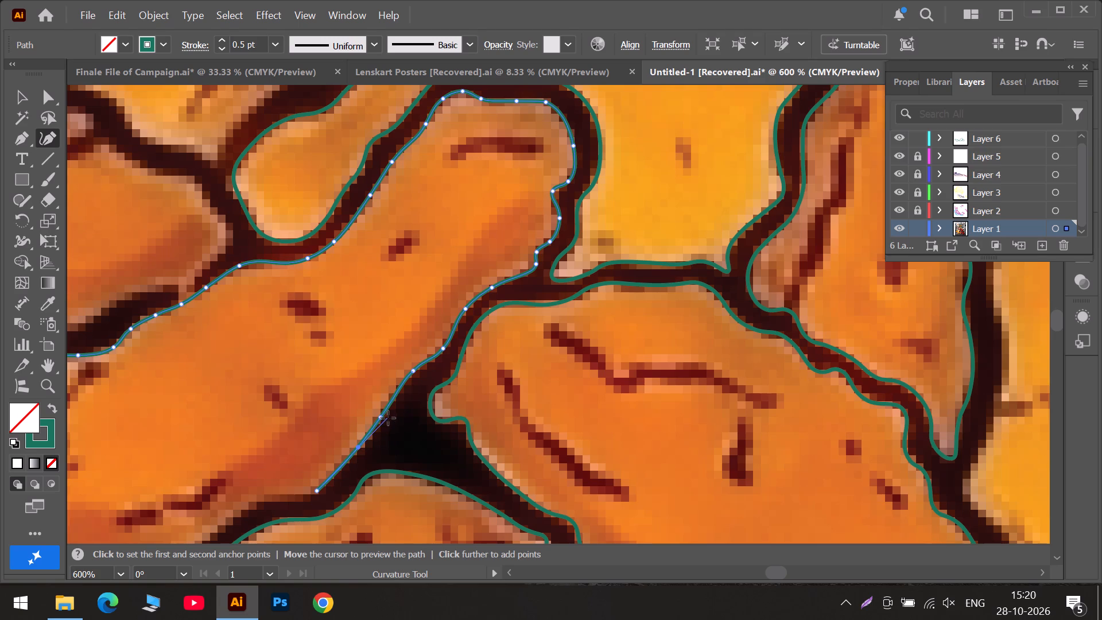
Continue the lower edge toward the piece's near end, stopping at the second black gap, and shift two anchors onto the outline.
scroll(319, 490, "down", 4)
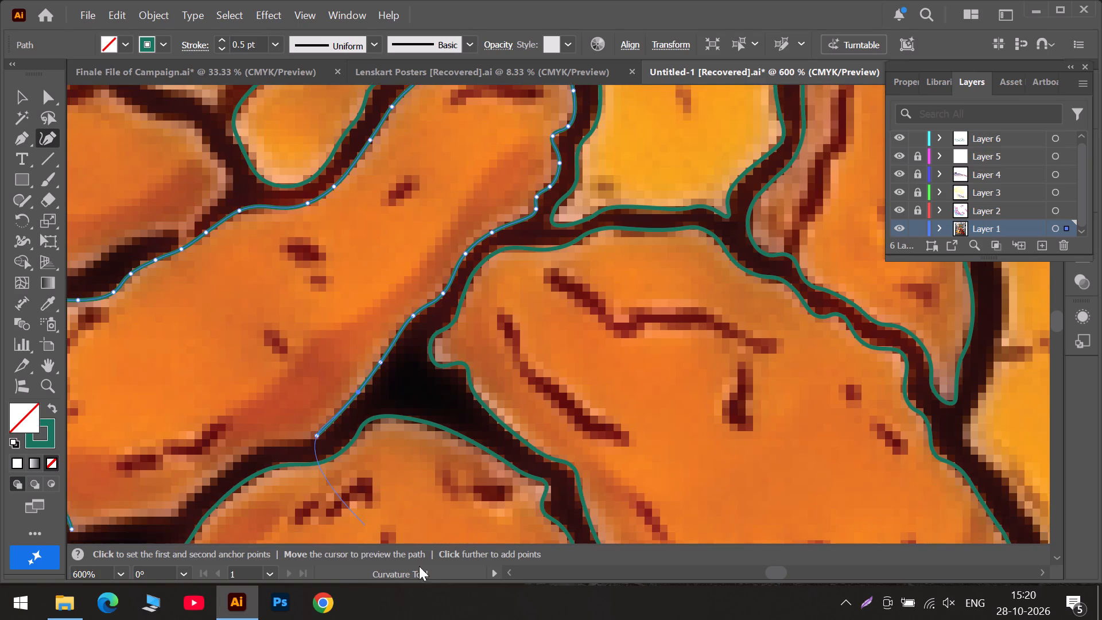
left_click(736, 571)
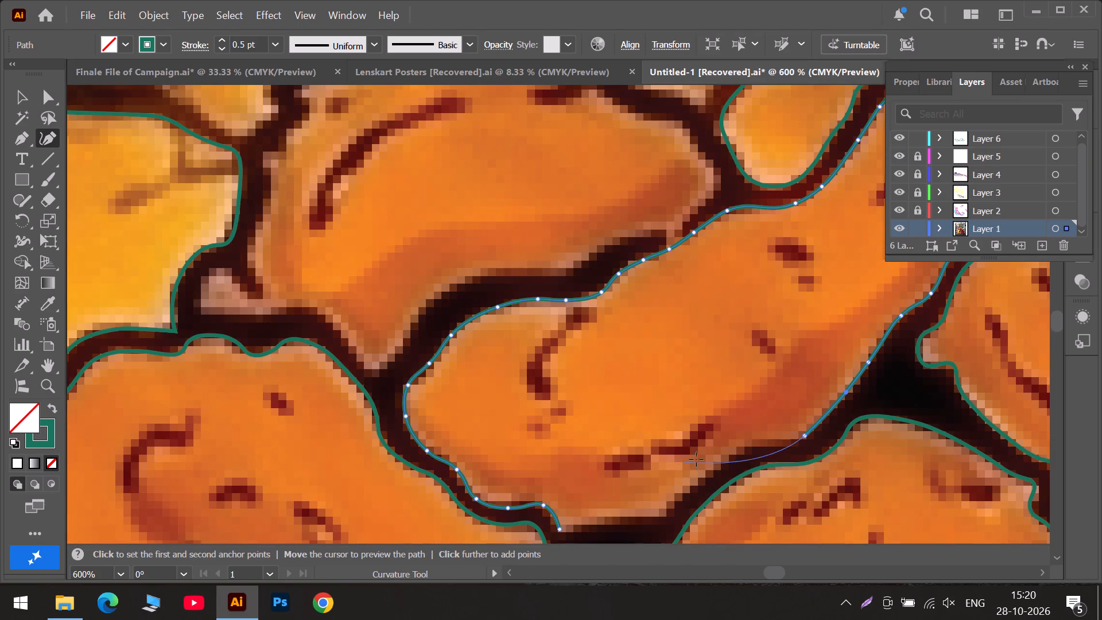
left_click(754, 443)
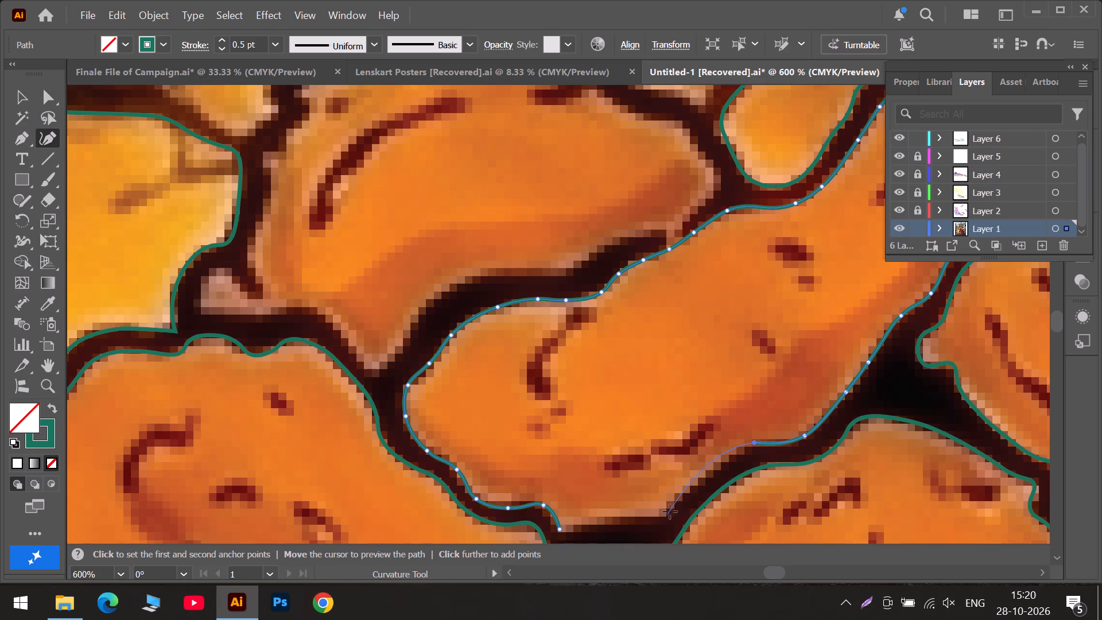
left_click(699, 482)
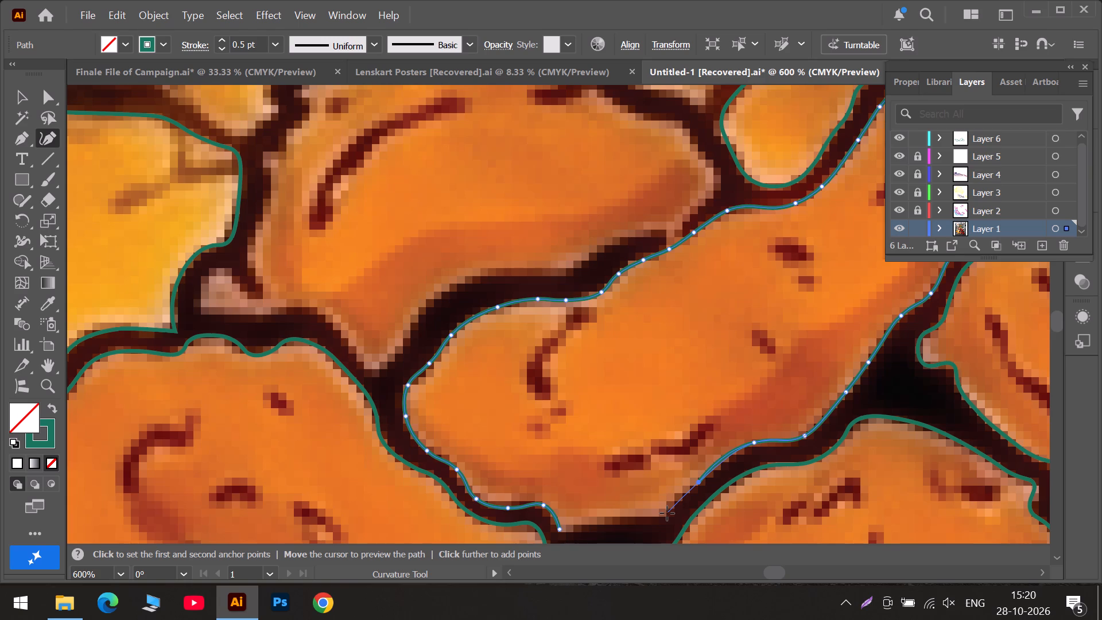
left_click(665, 512)
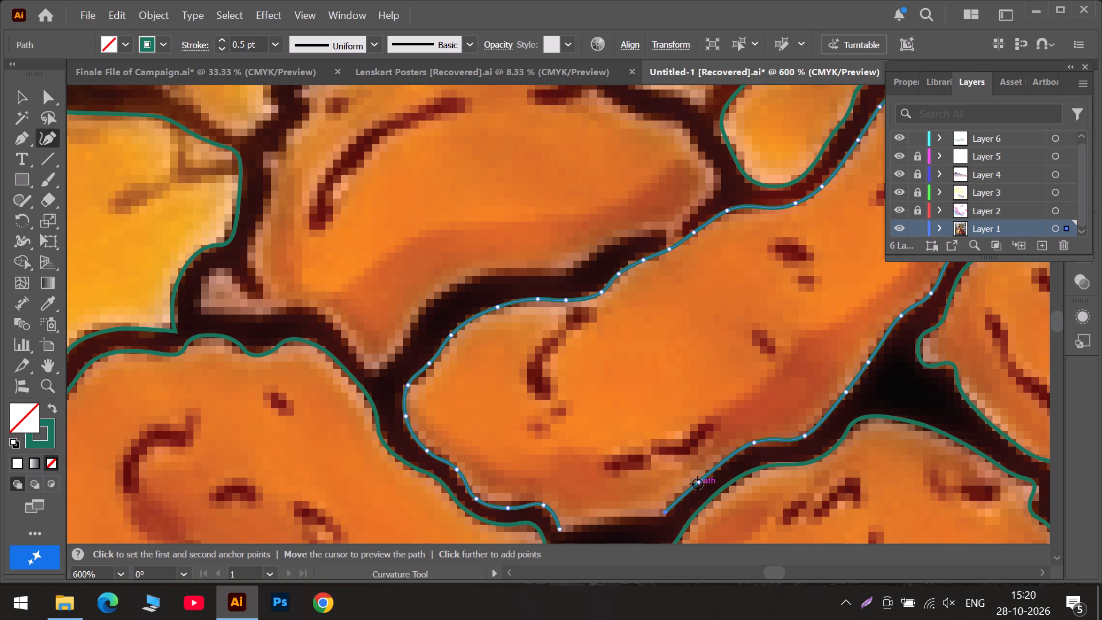
left_click_drag(697, 484, 690, 491)
left_click_drag(751, 443, 743, 447)
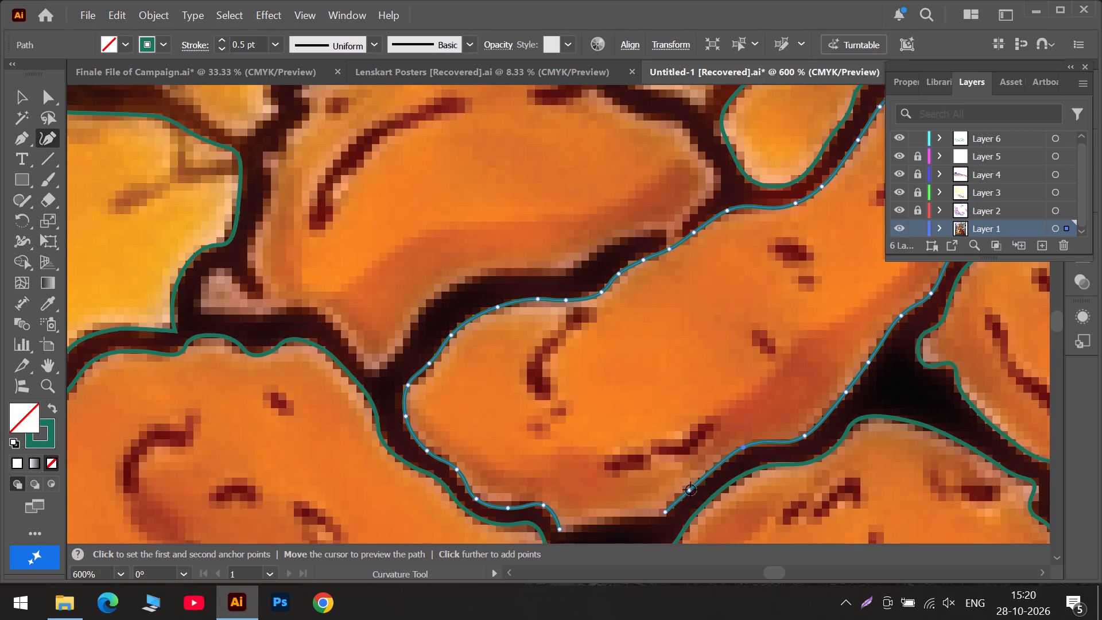
left_click(689, 489)
Close the diagonal piece's path at its starting anchor, pull the closing segment onto the bottom edge and refine nearby anchors.
scroll(681, 499, "down", 5)
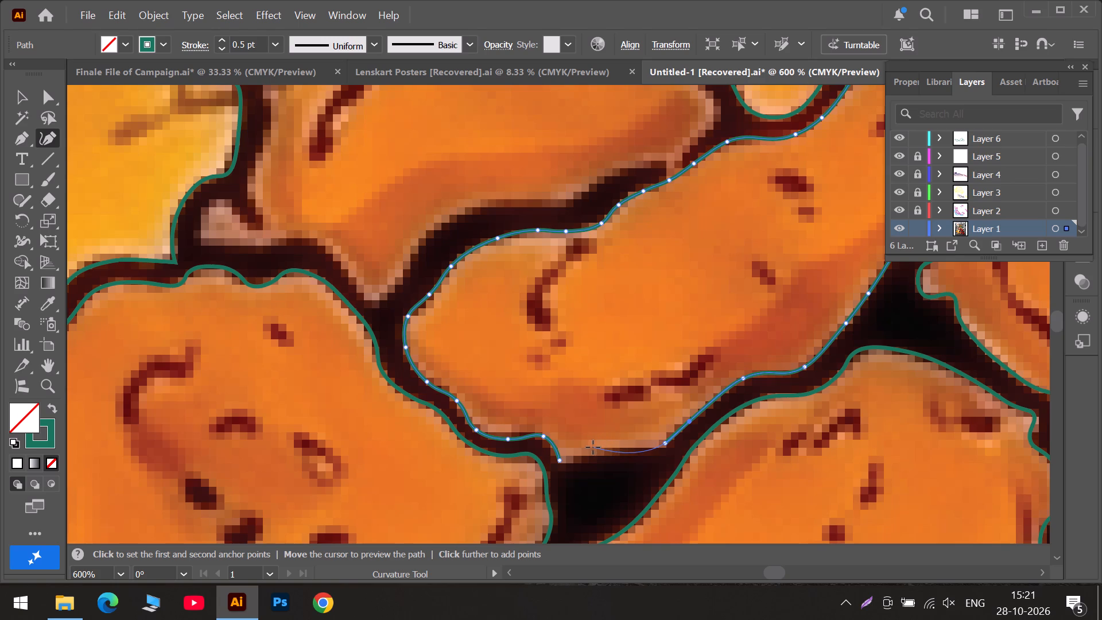
left_click(560, 462)
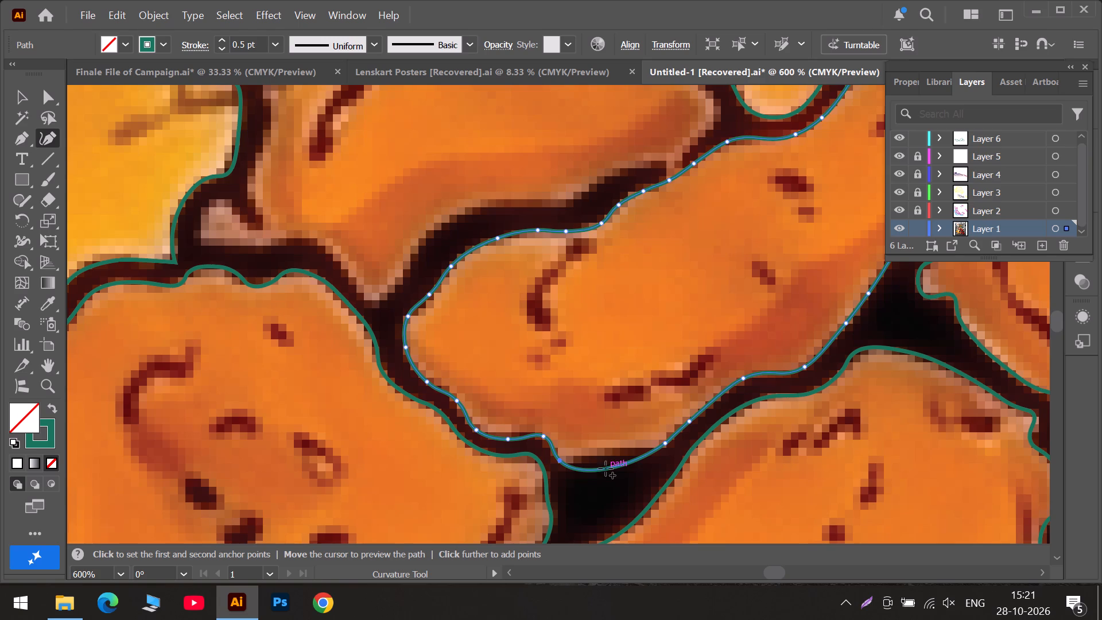
left_click_drag(604, 468, 608, 448)
left_click(560, 460)
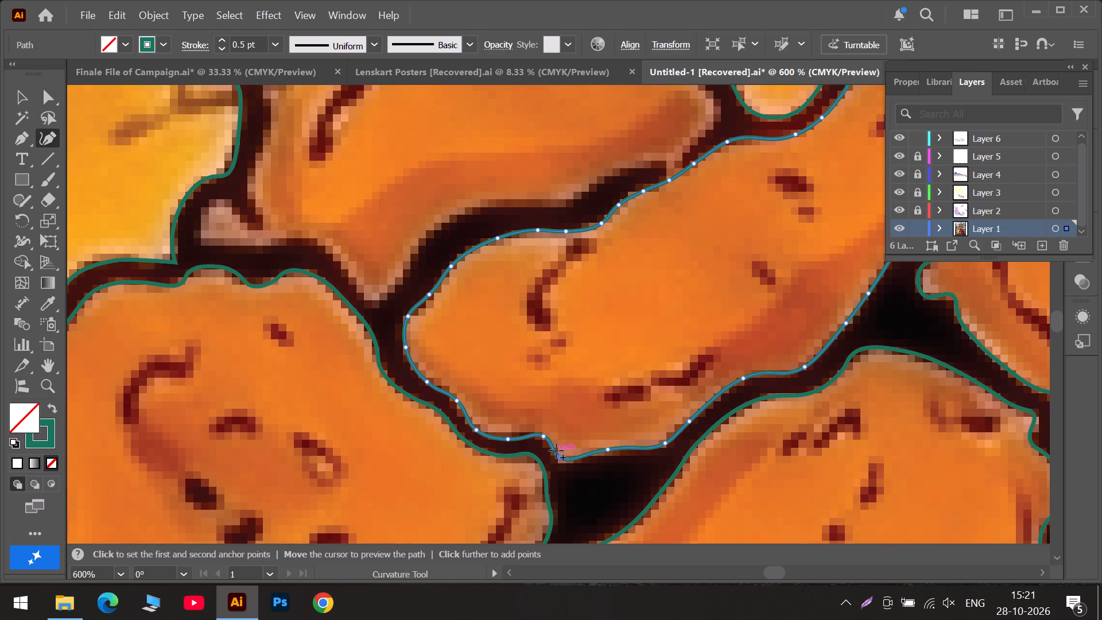
left_click_drag(544, 436, 534, 436)
left_click_drag(534, 436, 536, 436)
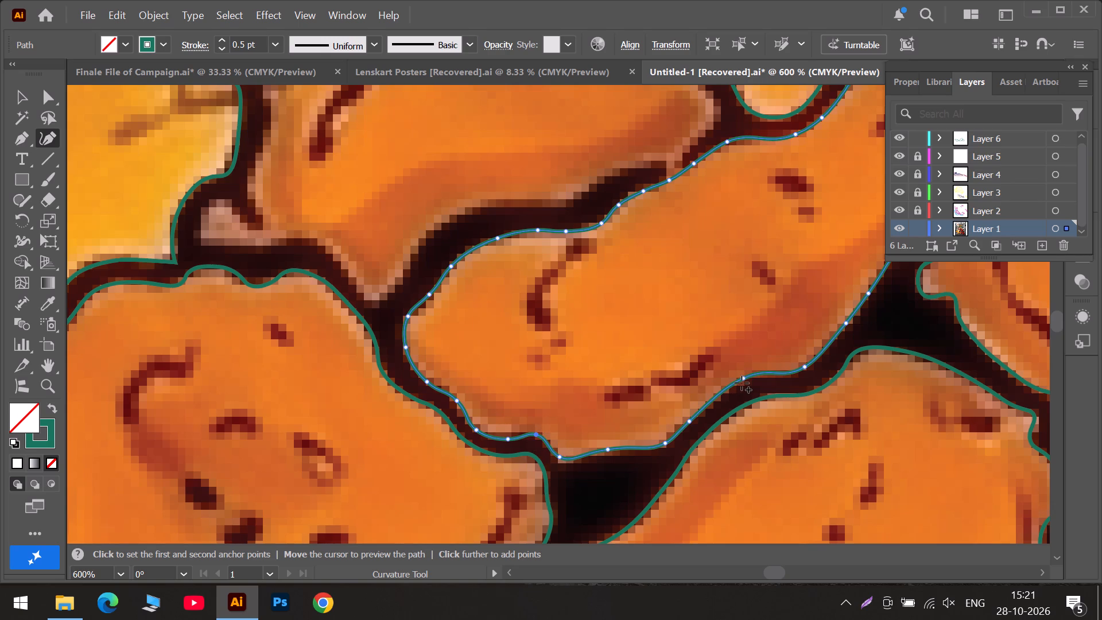
left_click_drag(743, 379, 725, 390)
Start a Curvature path at the upper-left shoulder of the piece above the diagonal one and trace down past the first notch, adjusting its anchor.
scroll(552, 485, "down", 10)
scroll(401, 284, "up", 5)
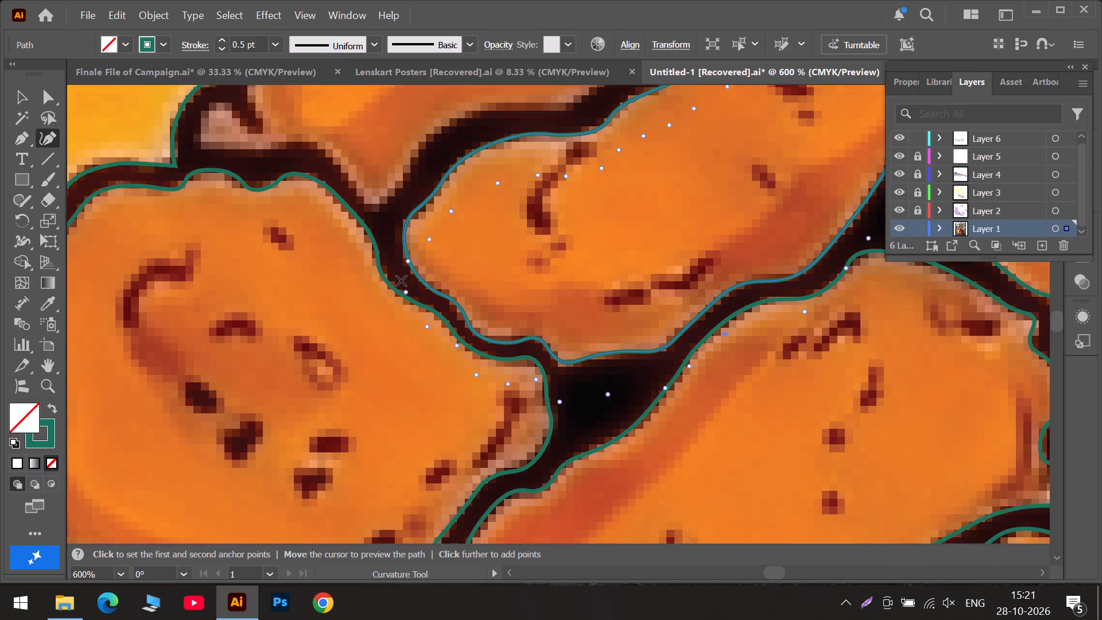
scroll(401, 281, "up", 17)
scroll(391, 284, "up", 5)
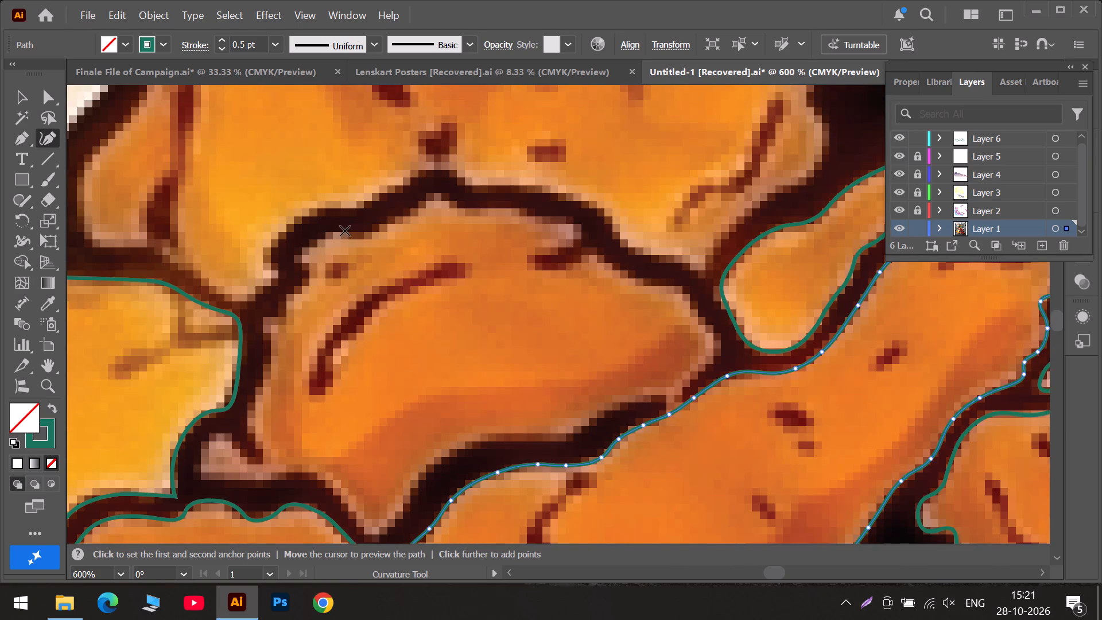
left_click(348, 235)
left_click(338, 232)
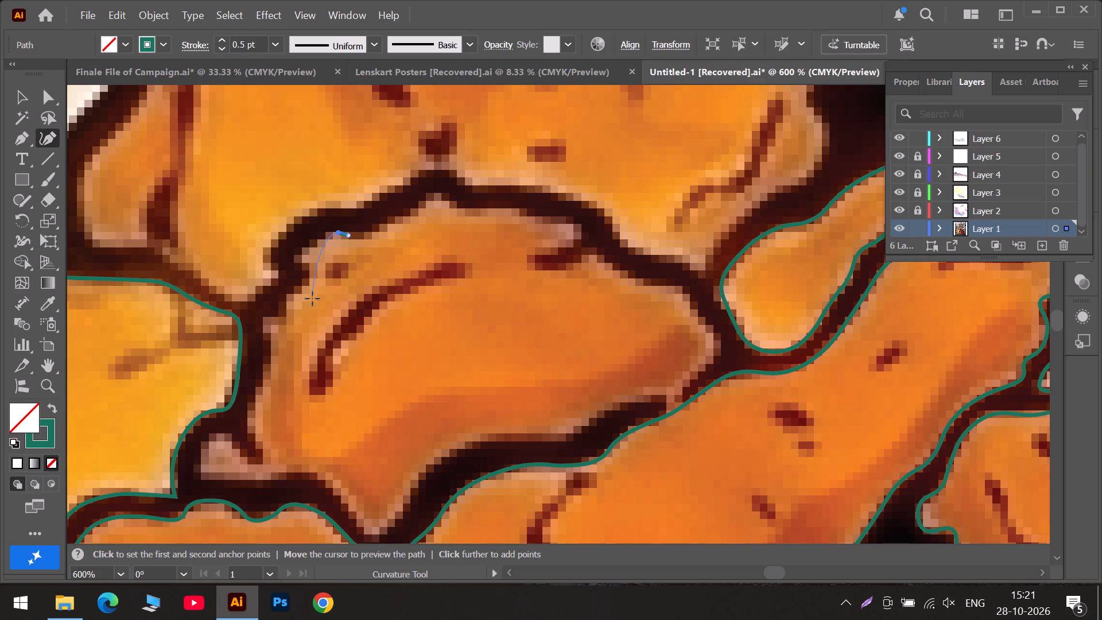
left_click(294, 259)
left_click(306, 264)
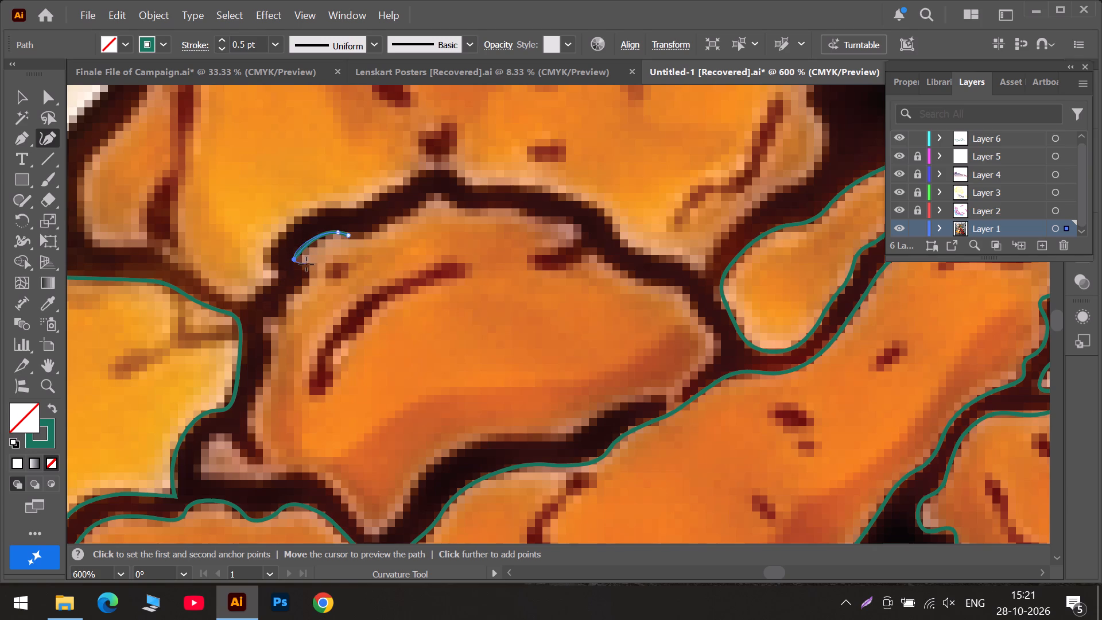
left_click(285, 303)
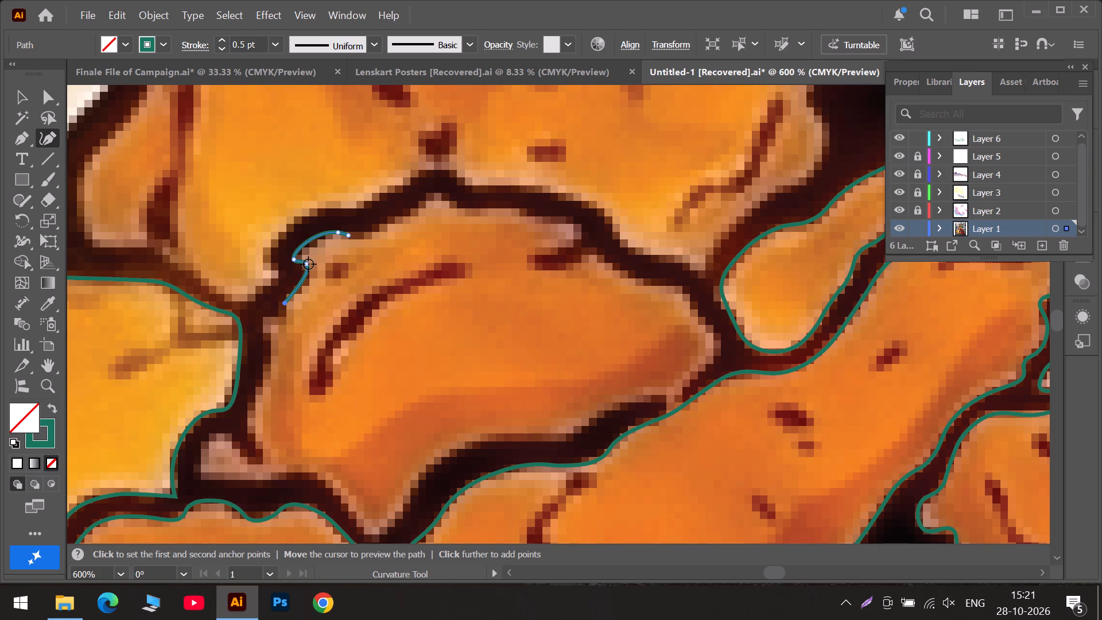
left_click_drag(308, 264, 308, 273)
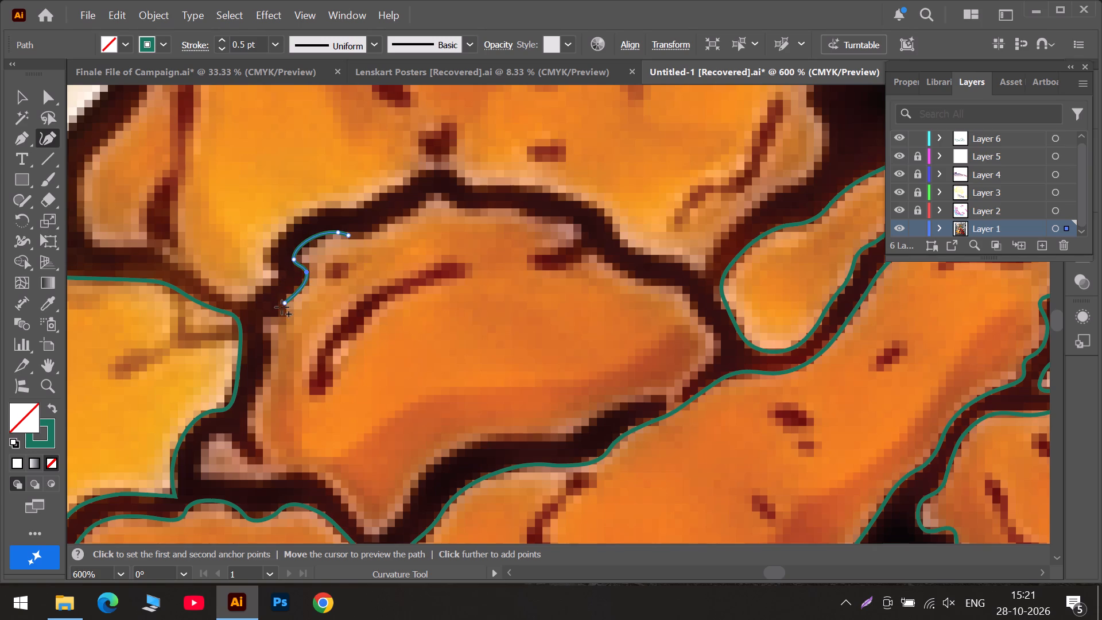
left_click(284, 312)
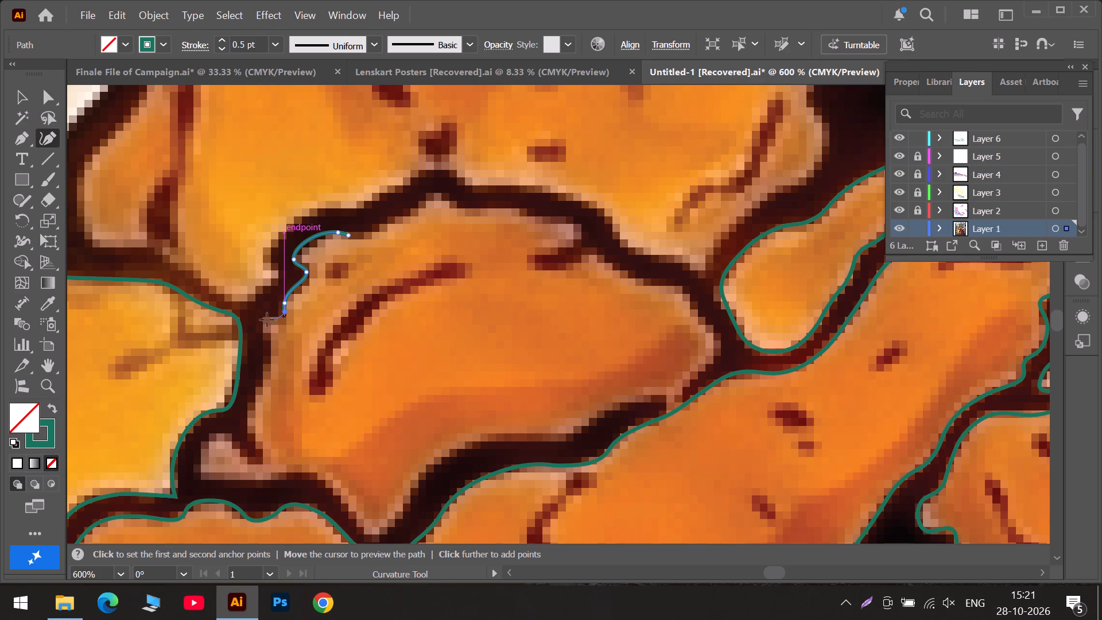
Continue the path around the second notch and down the piece's left edge to the small pinkish patch, repositioning anchors onto the outline.
left_click(266, 317)
left_click(266, 335)
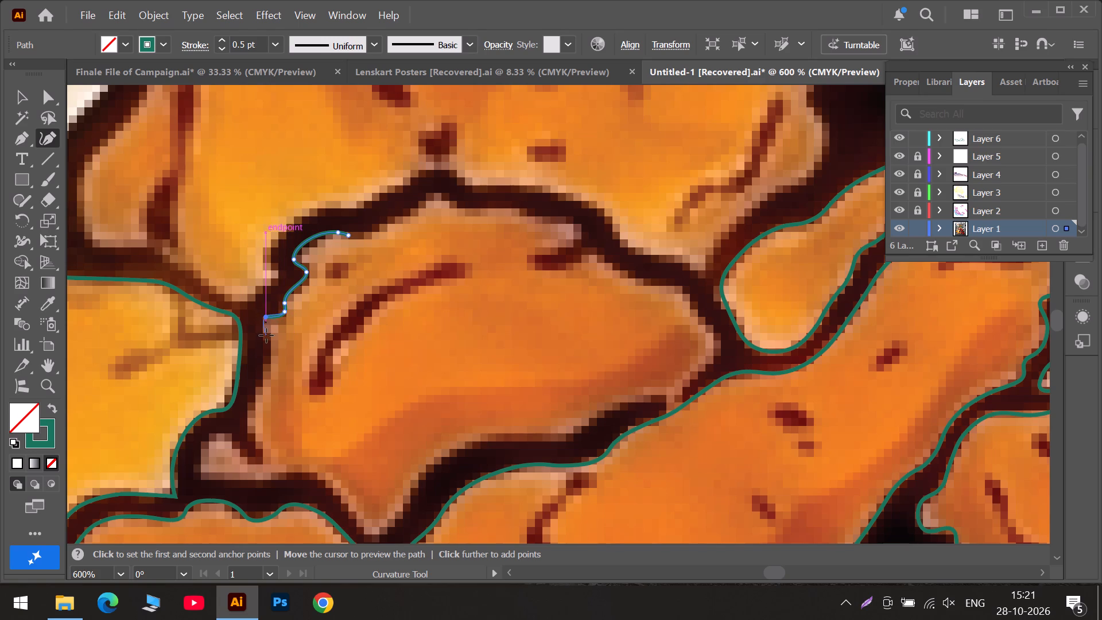
left_click(274, 337)
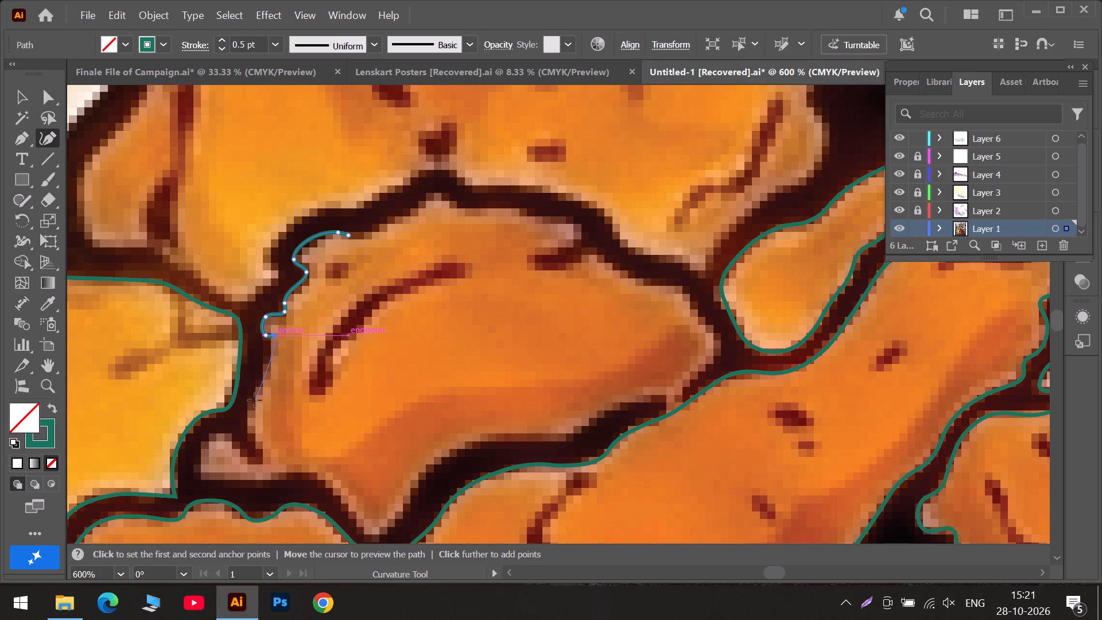
left_click(254, 401)
left_click_drag(275, 336, 274, 347)
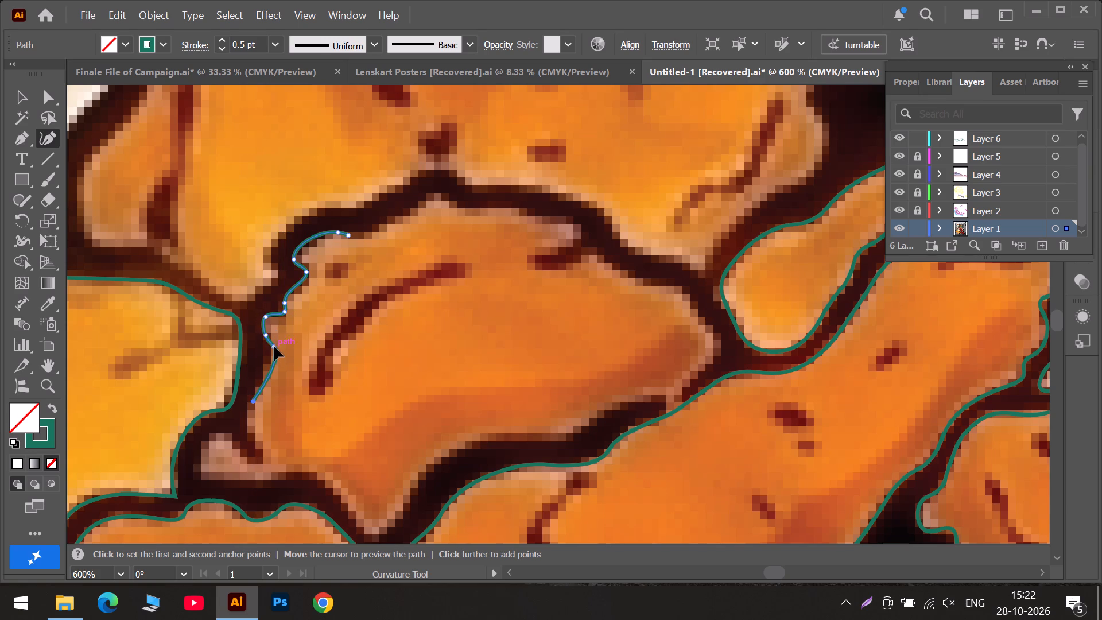
left_click_drag(274, 347, 270, 343)
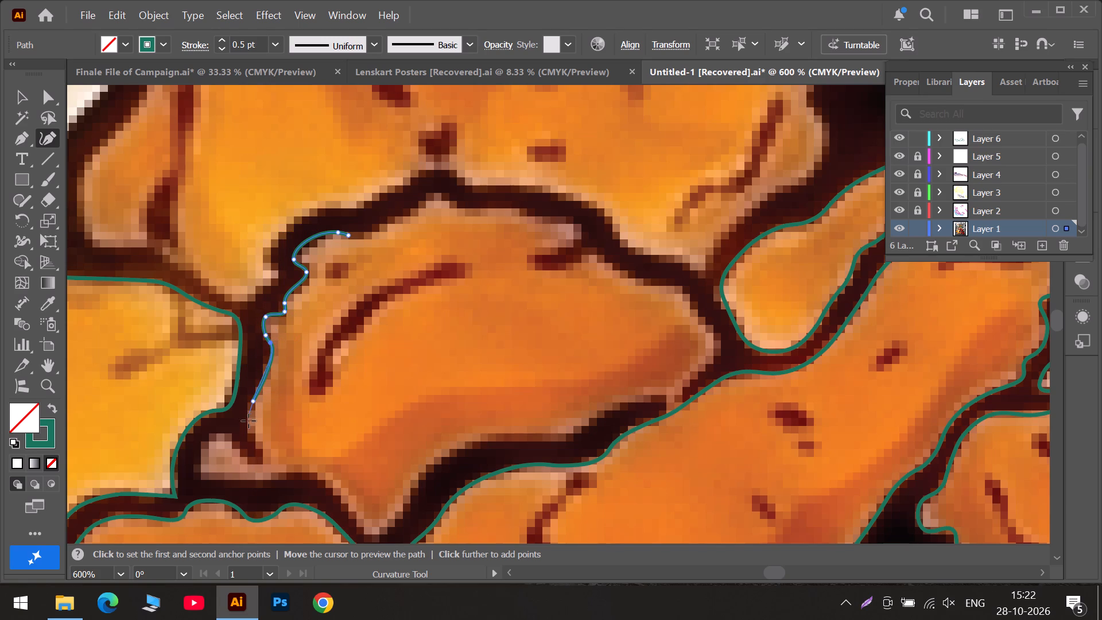
left_click(250, 433)
left_click_drag(254, 401, 251, 402)
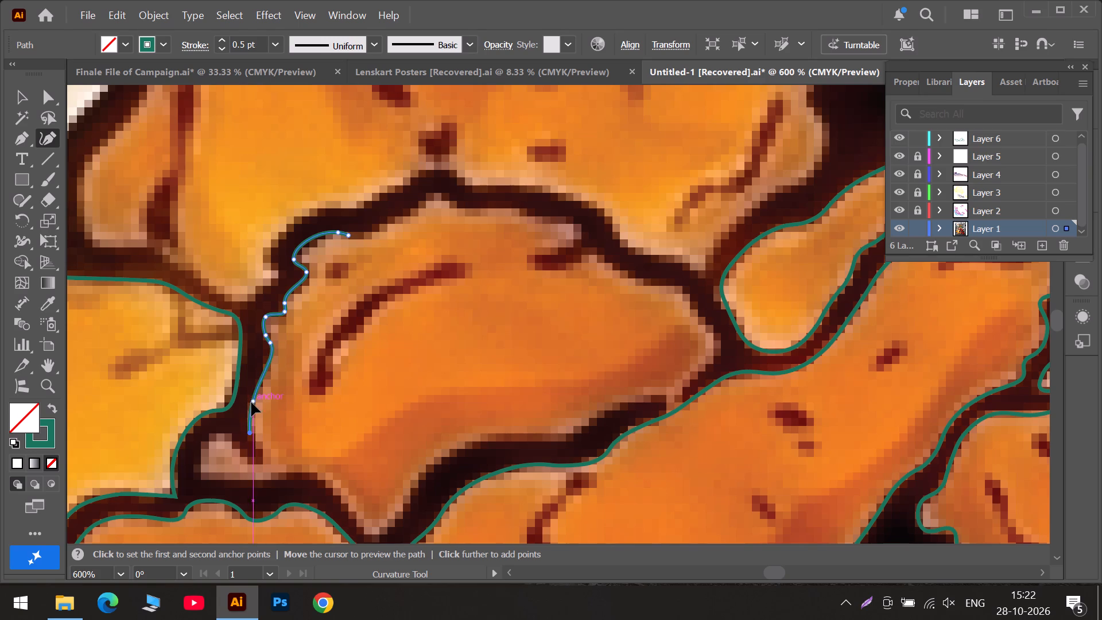
left_click_drag(251, 402, 249, 409)
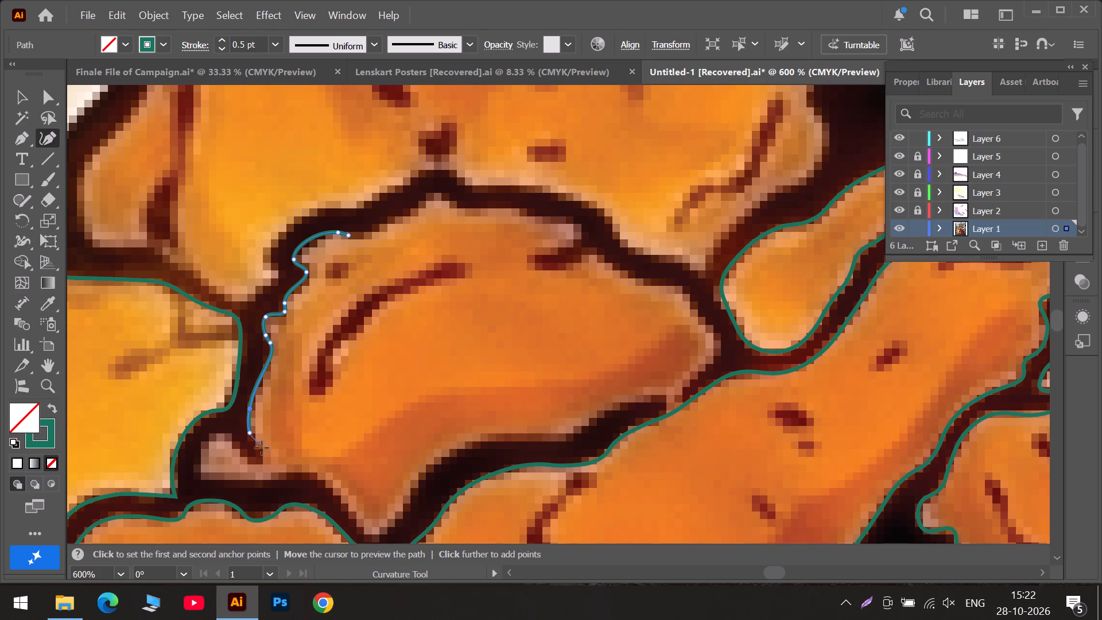
Trace around the small pinkish patch at the piece's lower-left corner, including the narrow dark crease, and refine the anchors along its base.
left_click(262, 453)
left_click(263, 456)
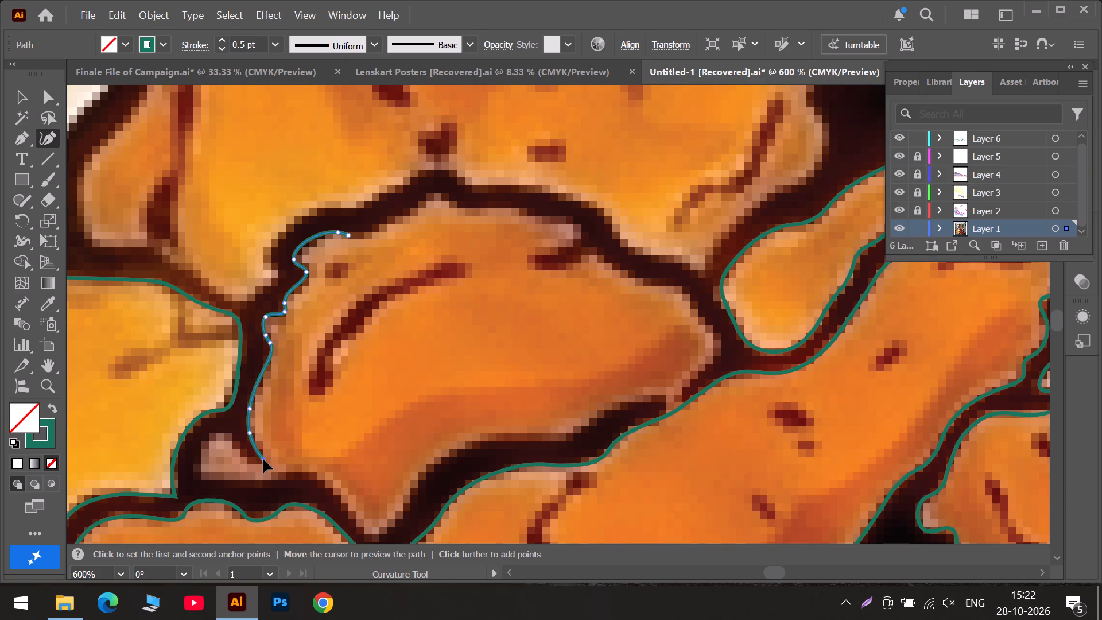
left_click(255, 445)
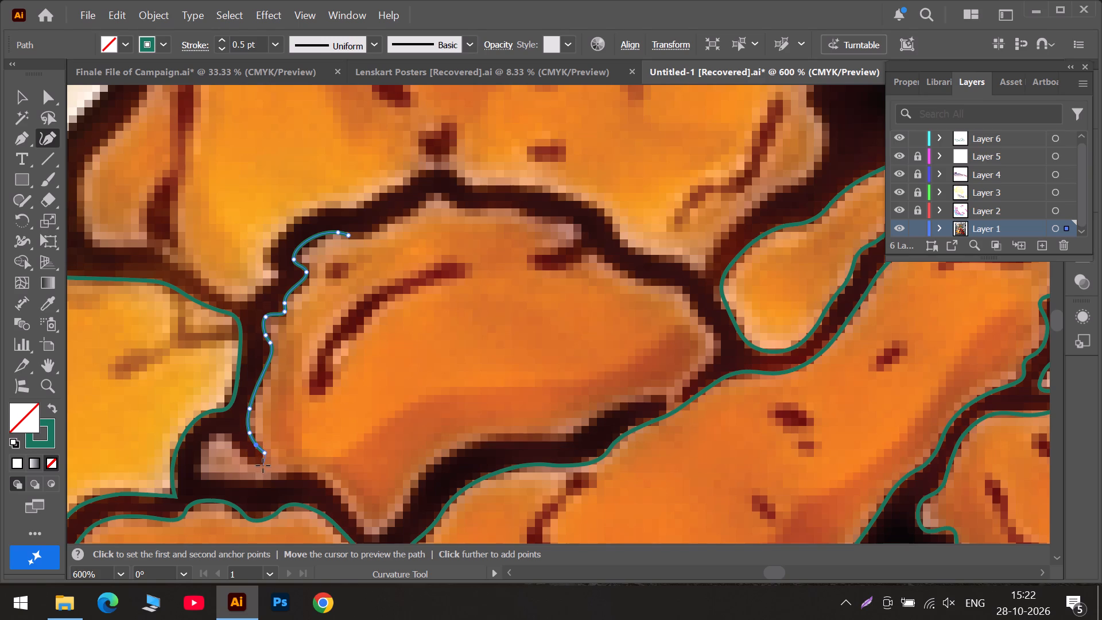
left_click(260, 466)
left_click(244, 452)
left_click(227, 435)
left_click(205, 444)
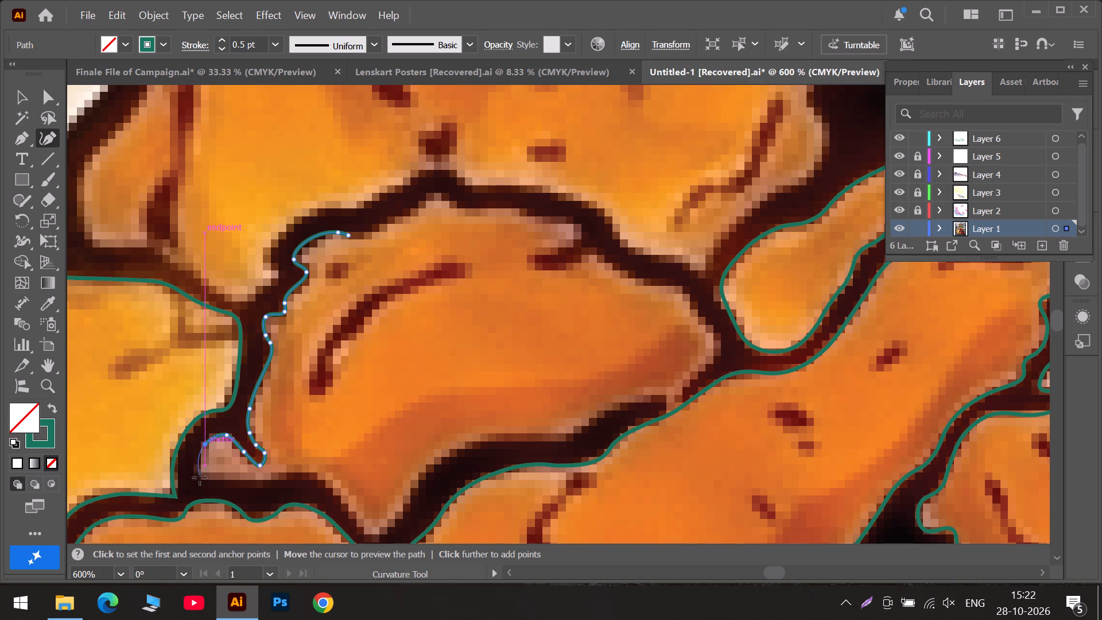
left_click(200, 479)
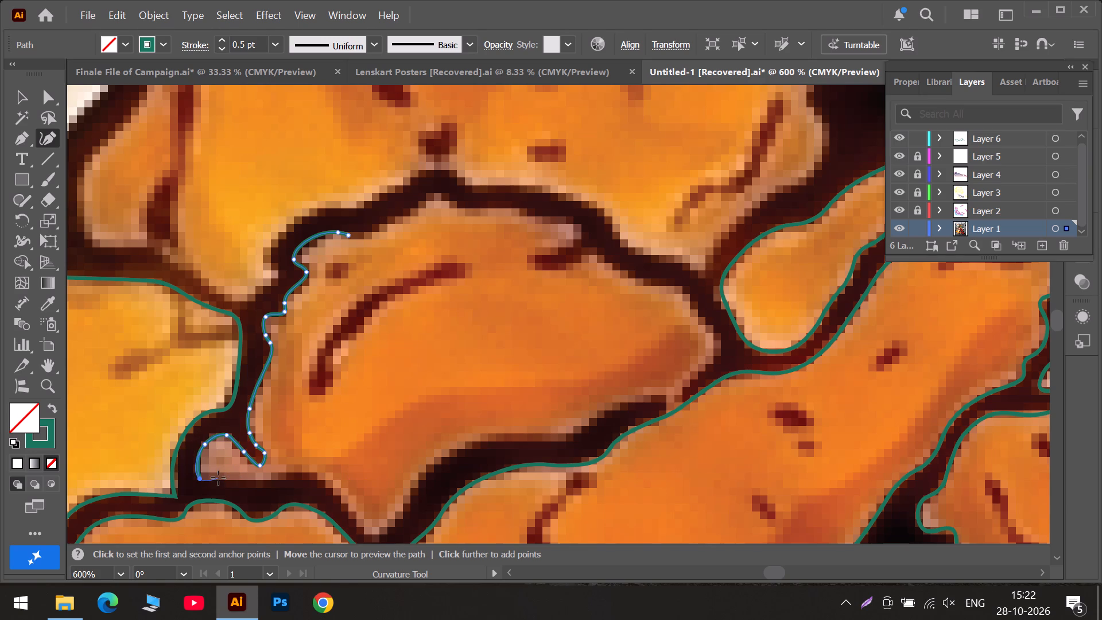
left_click(218, 478)
left_click(269, 481)
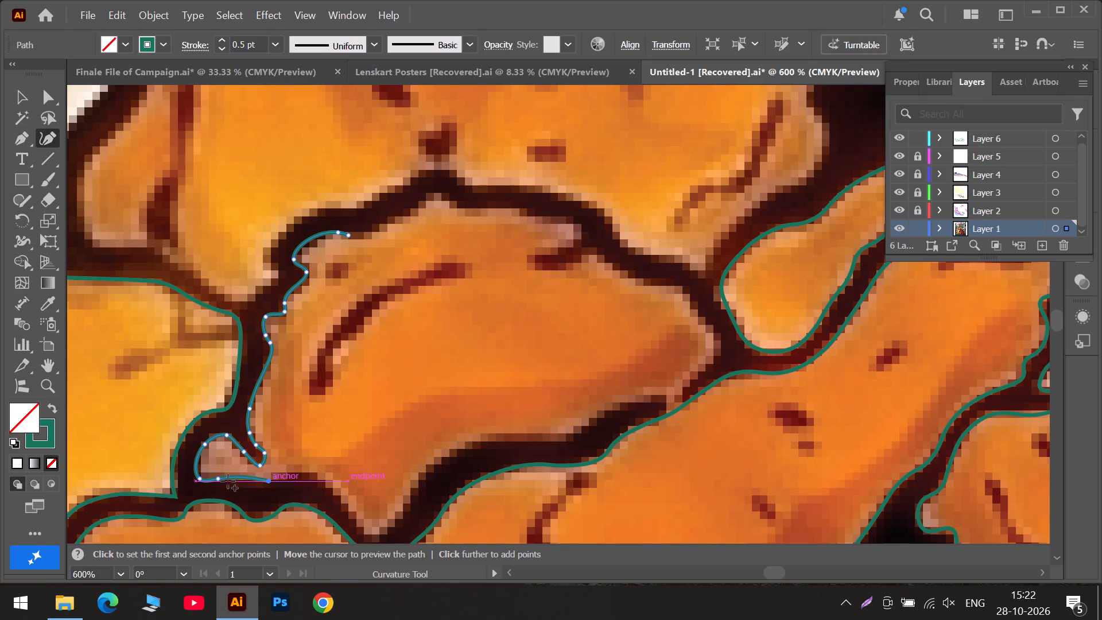
left_click_drag(218, 481, 233, 480)
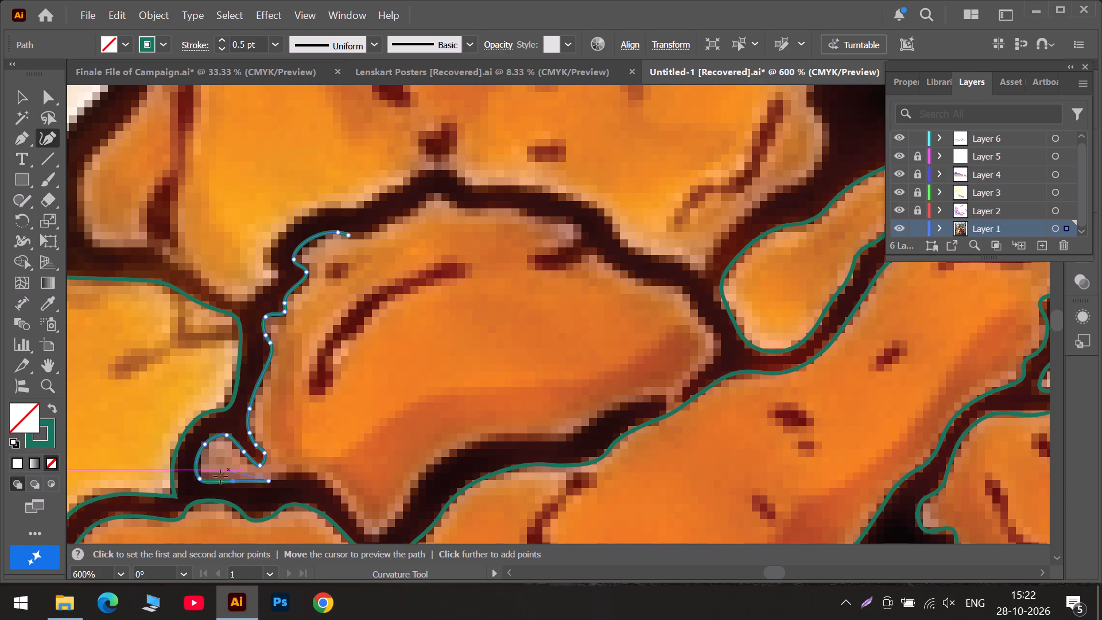
left_click_drag(199, 477, 204, 478)
Trace from the pinkish patch down around the piece's pointed bottom tip and up its far side, moving one slope anchor onto the outline.
left_click(294, 471)
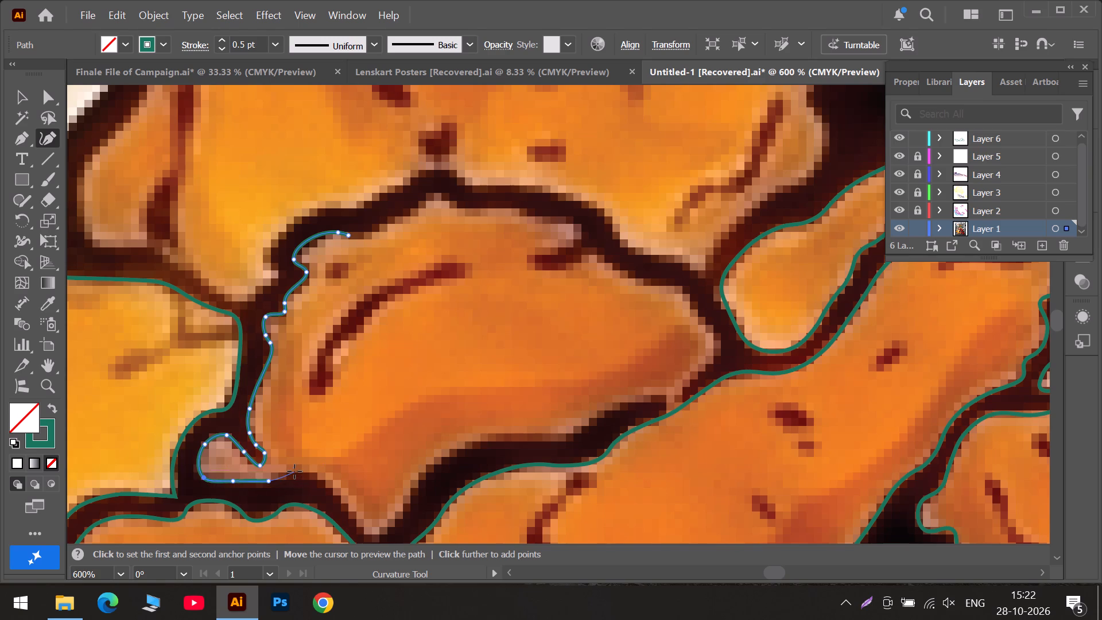
left_click(347, 498)
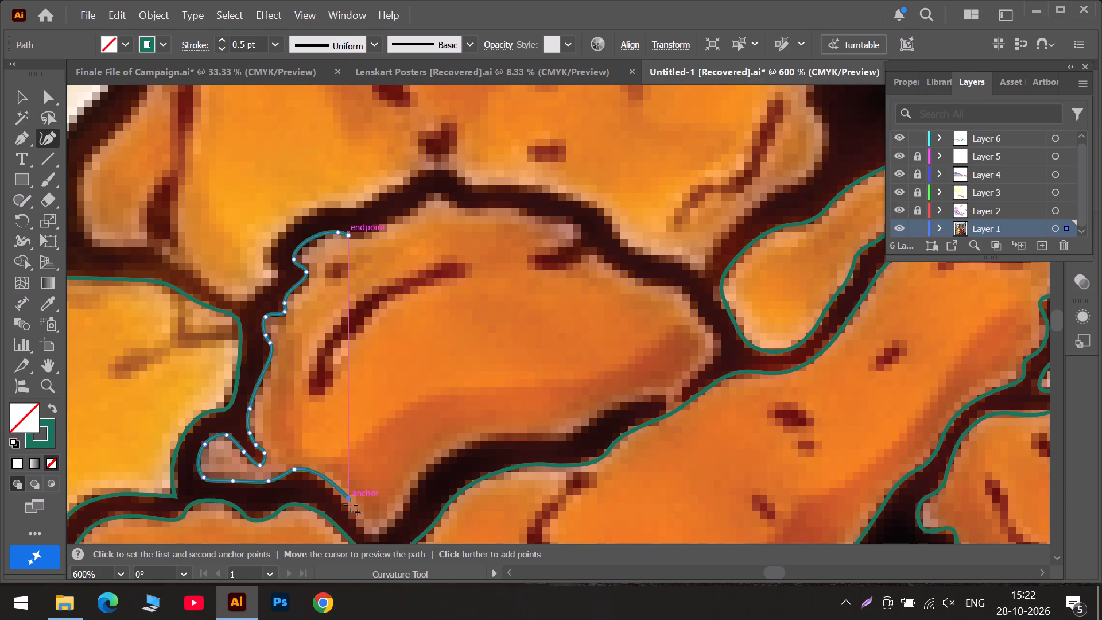
left_click(364, 533)
left_click_drag(349, 499, 344, 502)
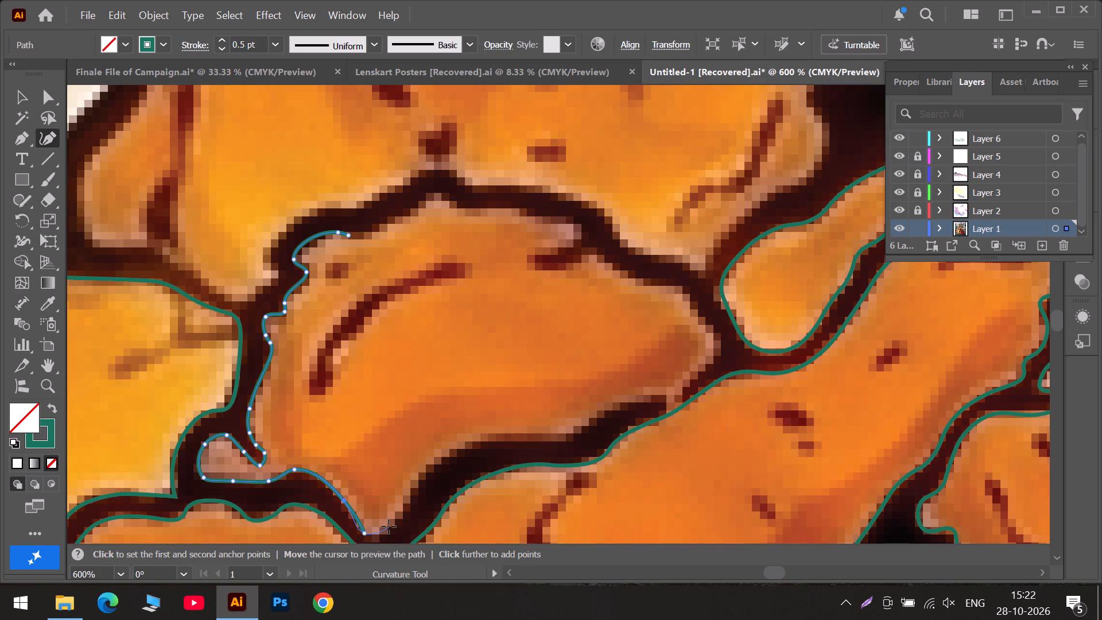
left_click(389, 526)
left_click(405, 498)
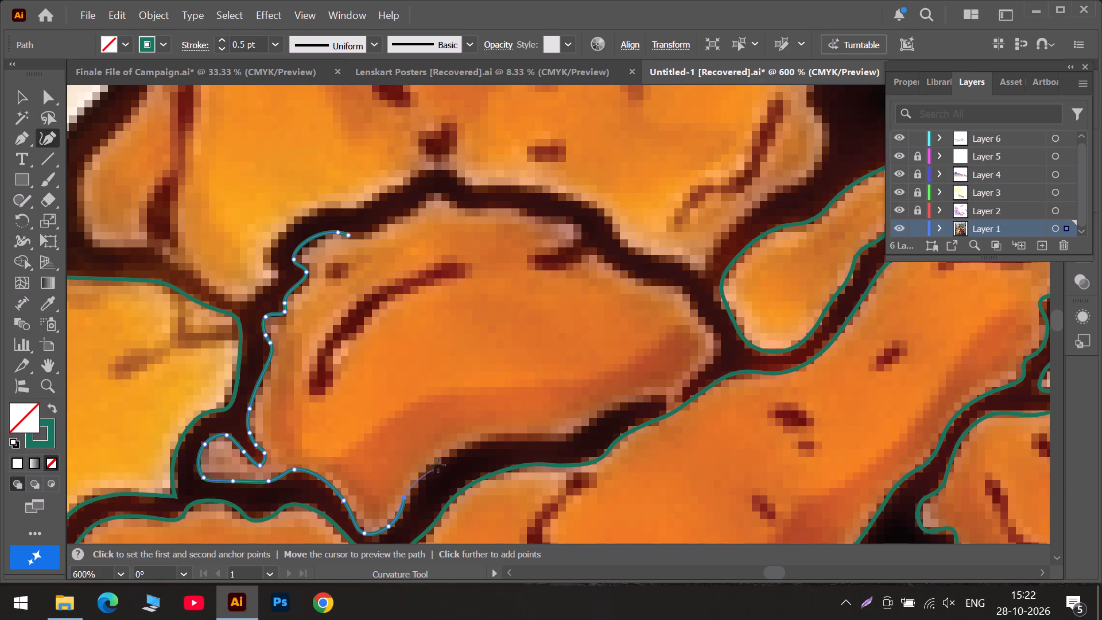
Trace the piece's long lower edge above the dark gap toward its right end, adding two intermediate anchors to fit the curve.
left_click(442, 457)
left_click(495, 440)
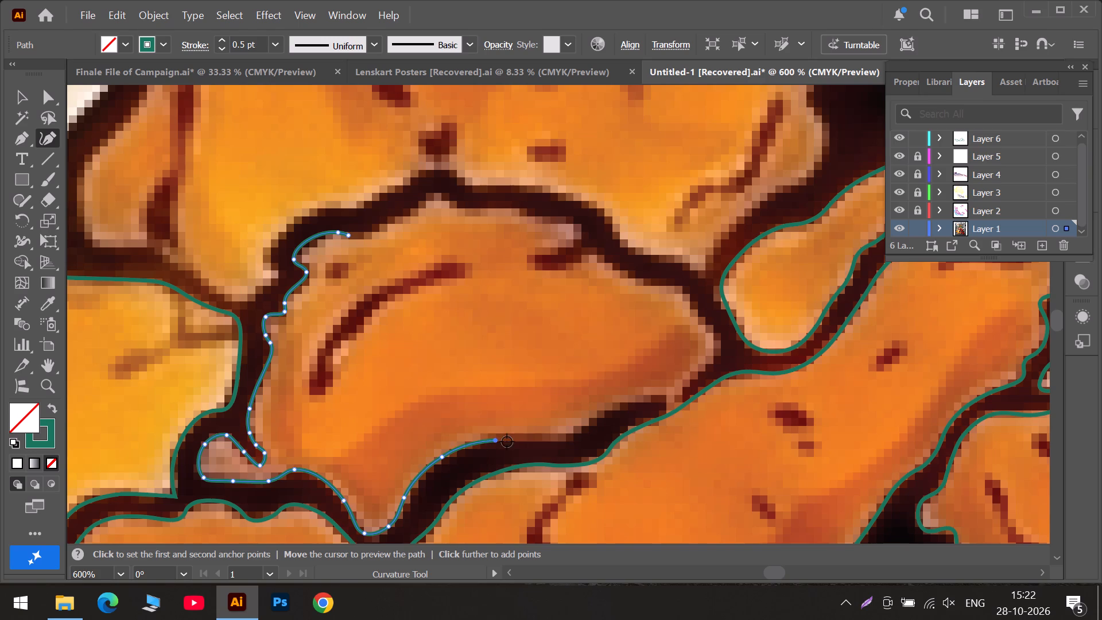
left_click(561, 443)
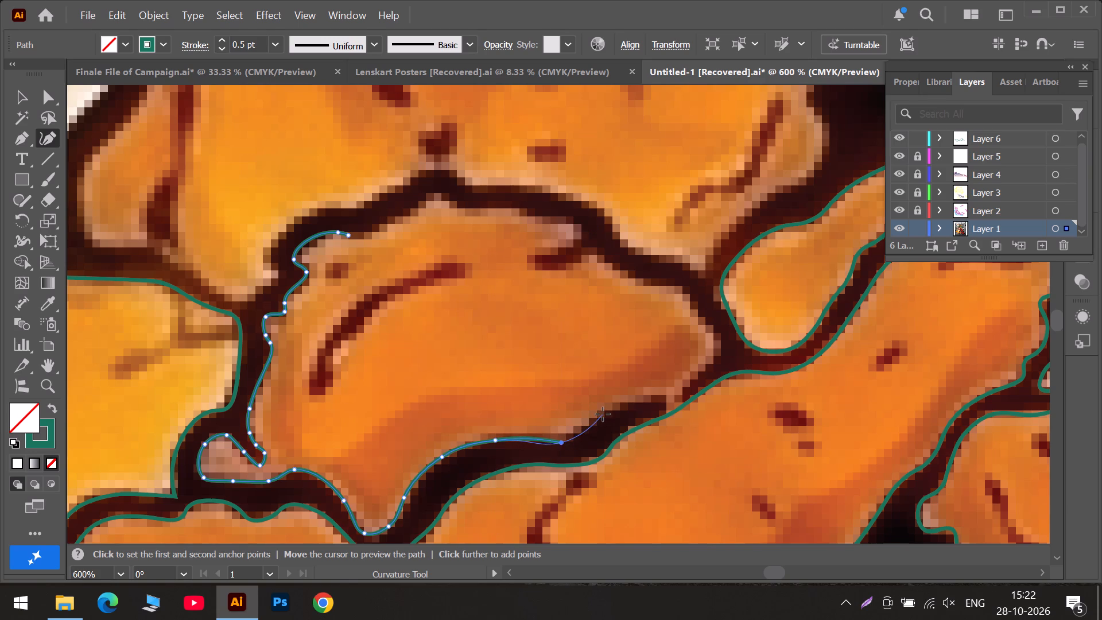
left_click(532, 439)
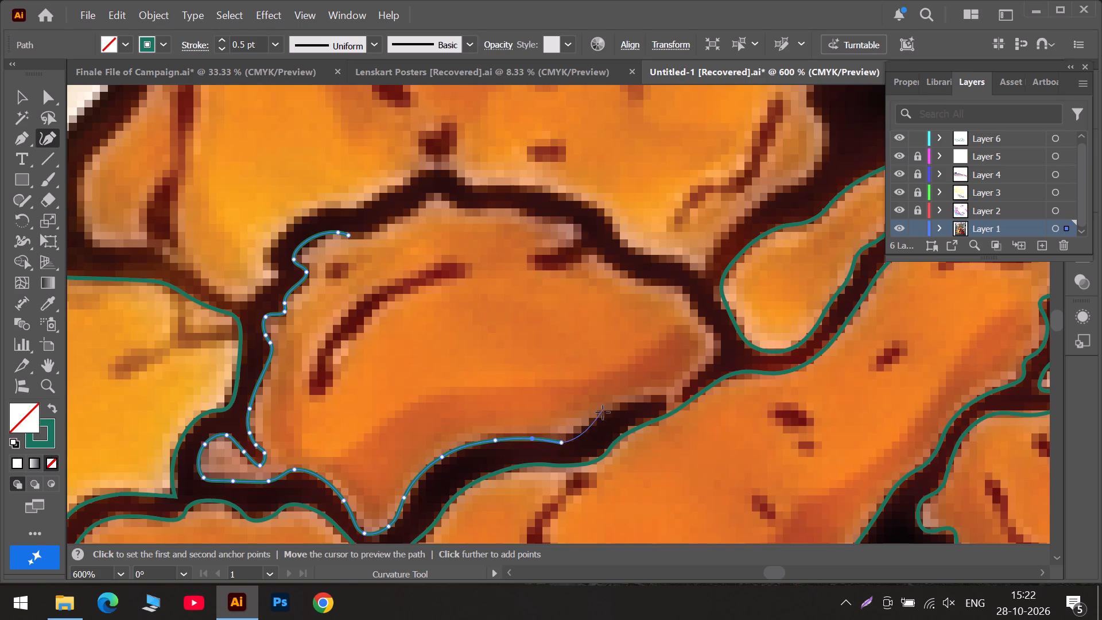
left_click(596, 421)
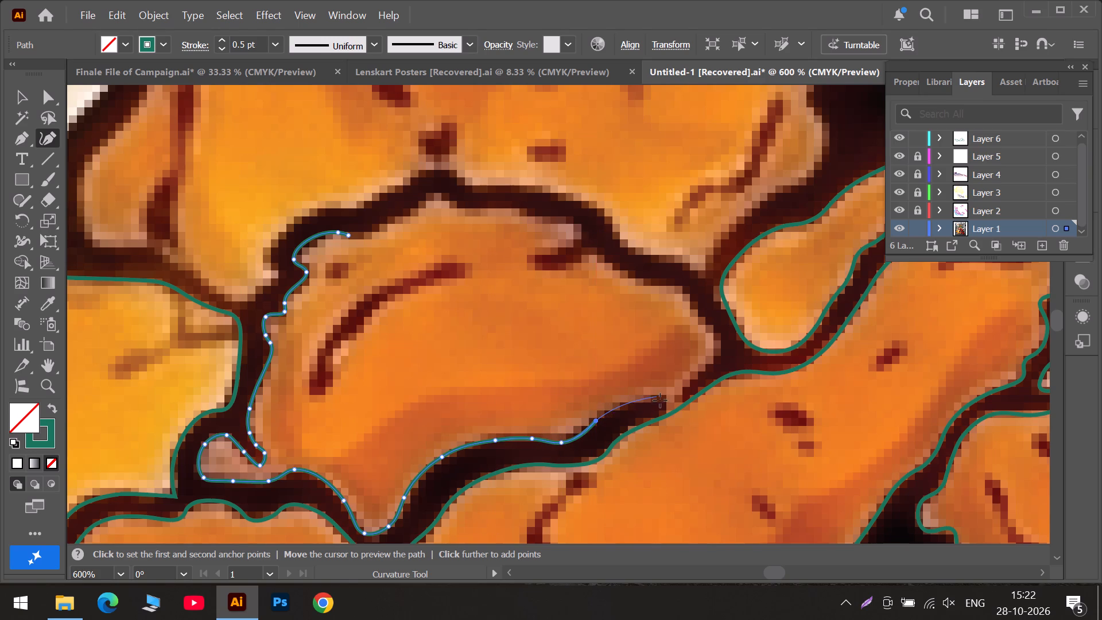
left_click(669, 394)
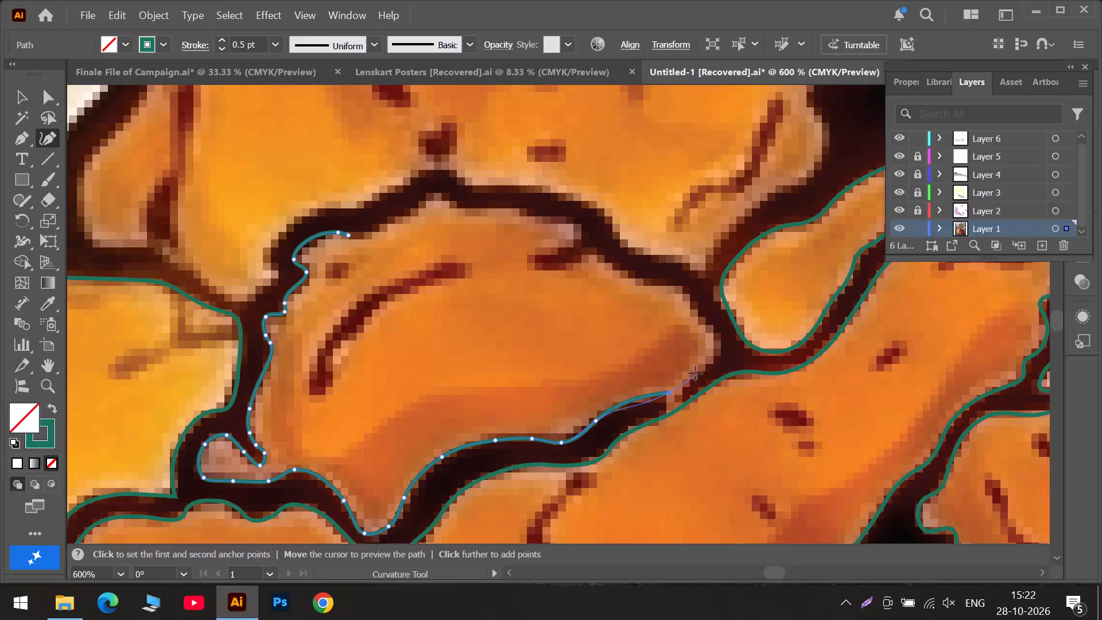
left_click(631, 400)
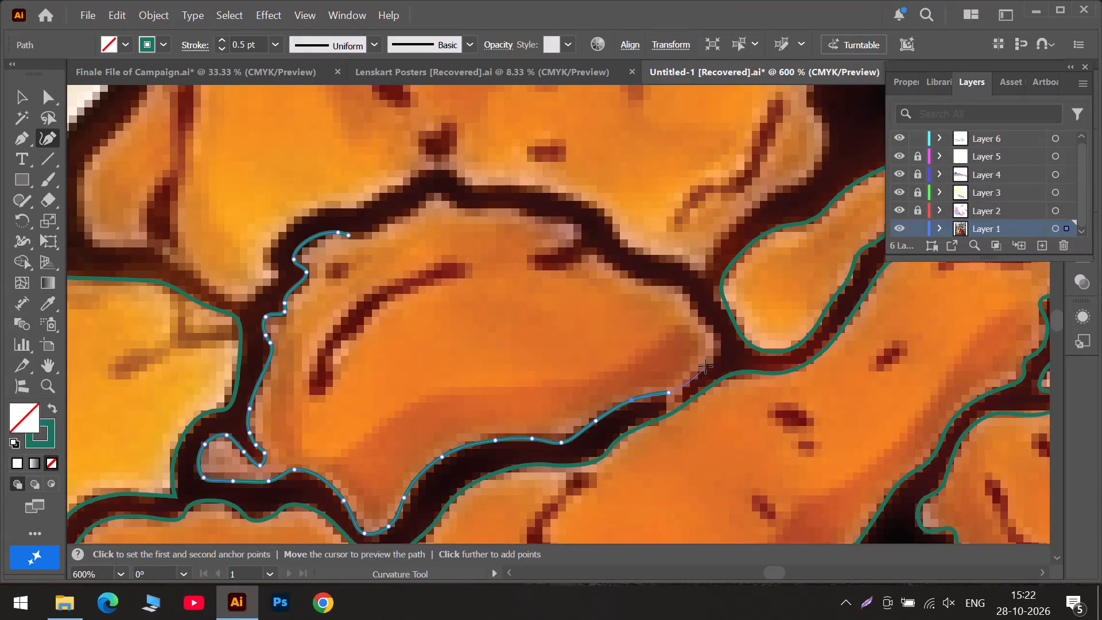
Continue the path around the piece's rounded right tip and up its upper-right edge to the short dark crease.
left_click(705, 366)
left_click(719, 338)
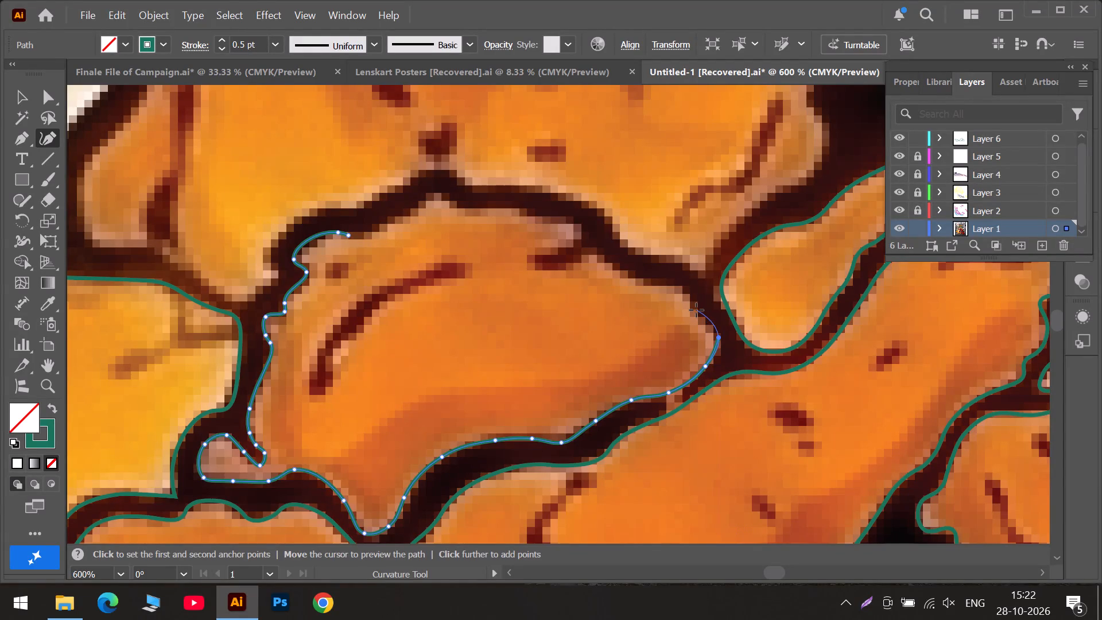
left_click(696, 310)
left_click(683, 290)
left_click(645, 286)
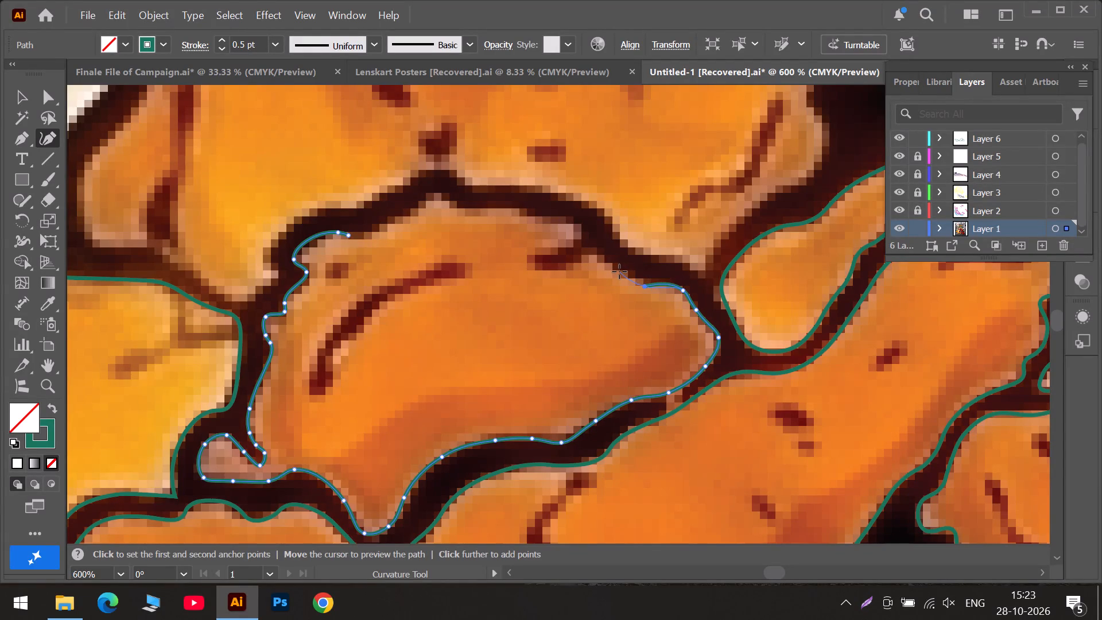
left_click(619, 272)
left_click(593, 257)
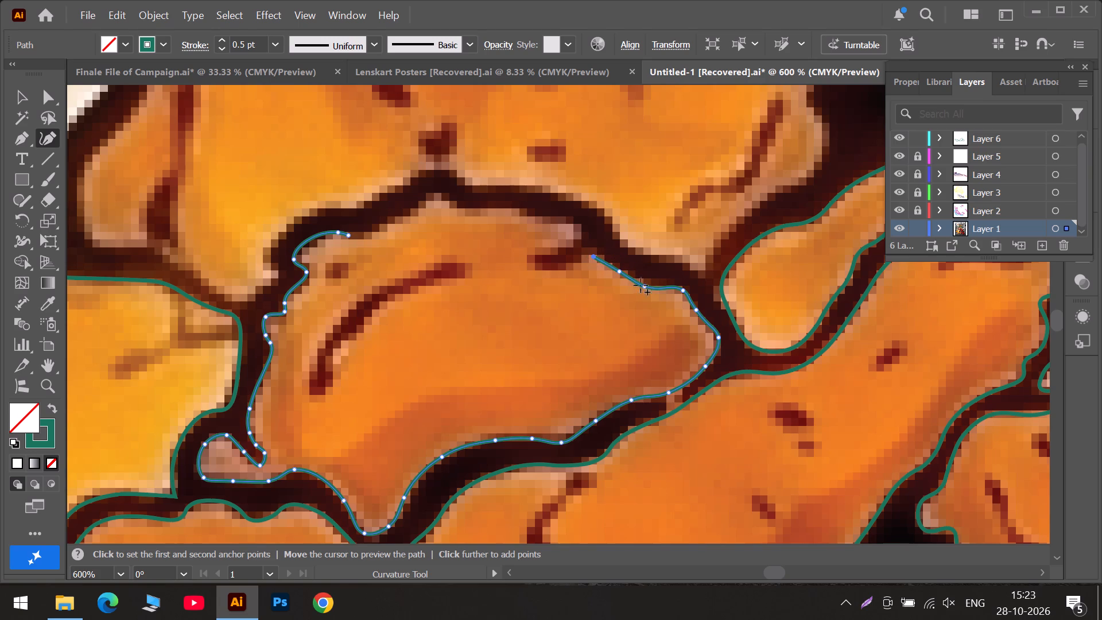
left_click(592, 254)
Trace around the short dark crease cutting into the piece's upper-right edge and around the pinkish lobe above it.
left_click(573, 265)
left_click(529, 266)
left_click(529, 253)
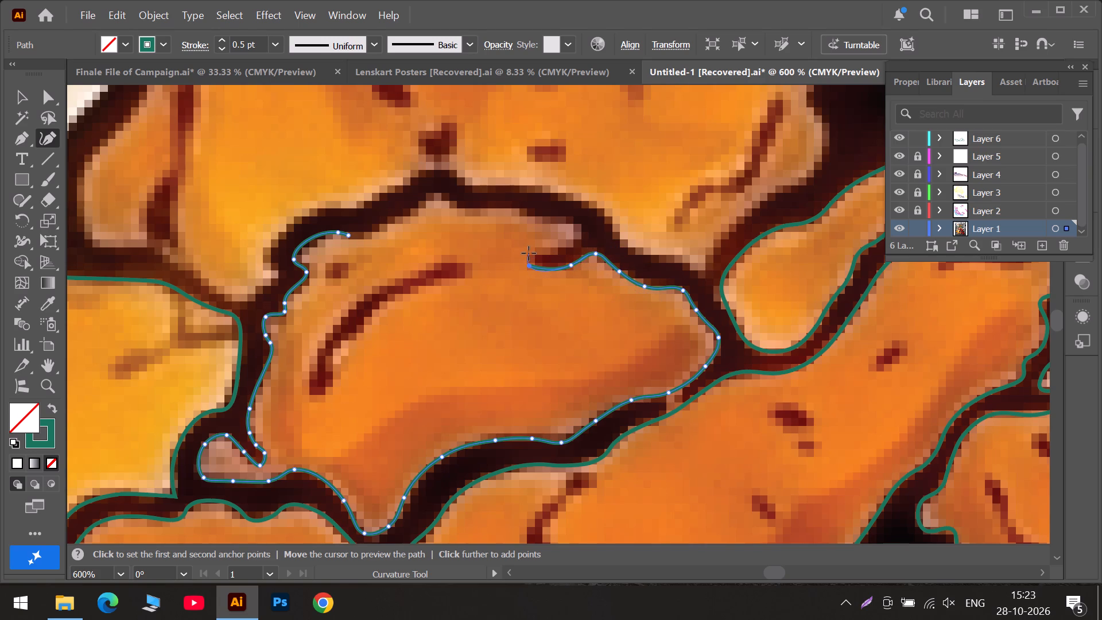
left_click(546, 253)
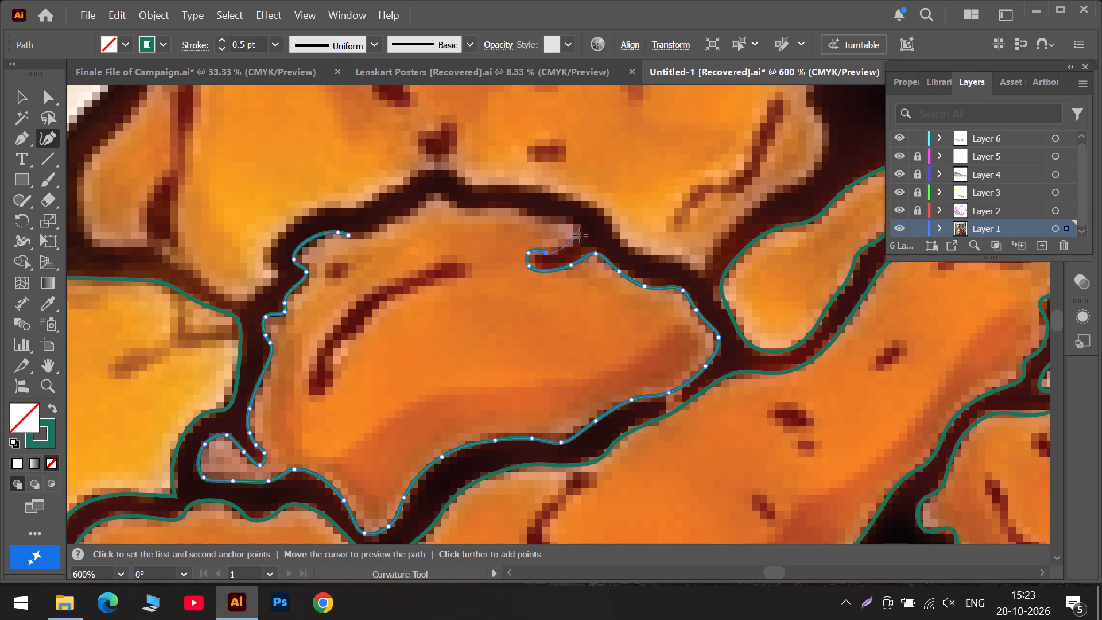
left_click(583, 234)
left_click(569, 222)
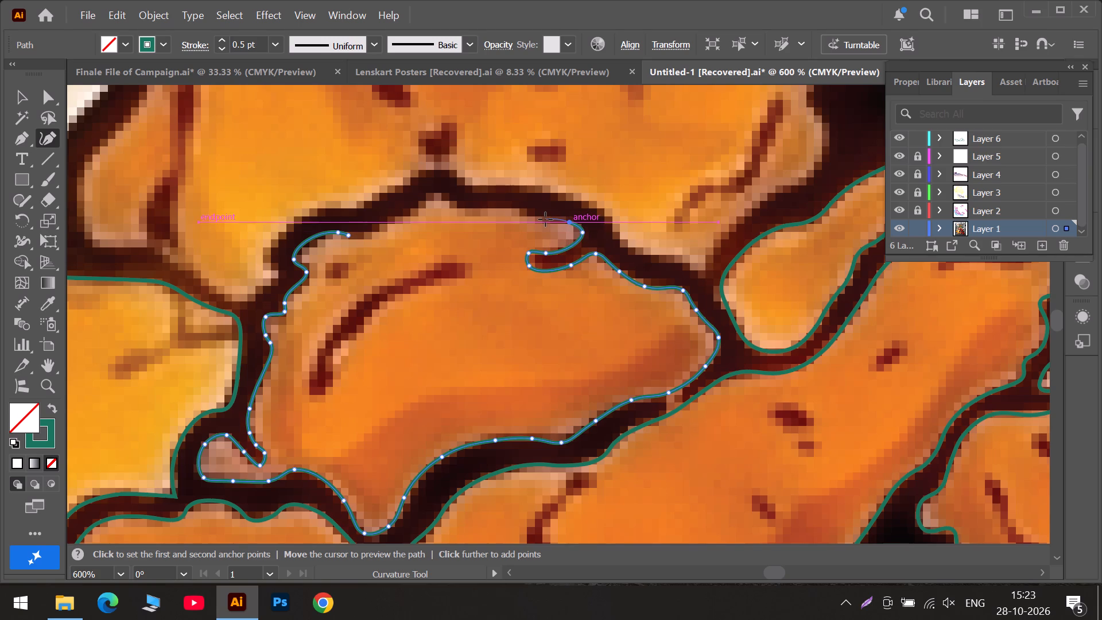
Trace the piece's top edge over its small central peak and close the path at the starting anchor.
left_click(545, 219)
left_click(523, 211)
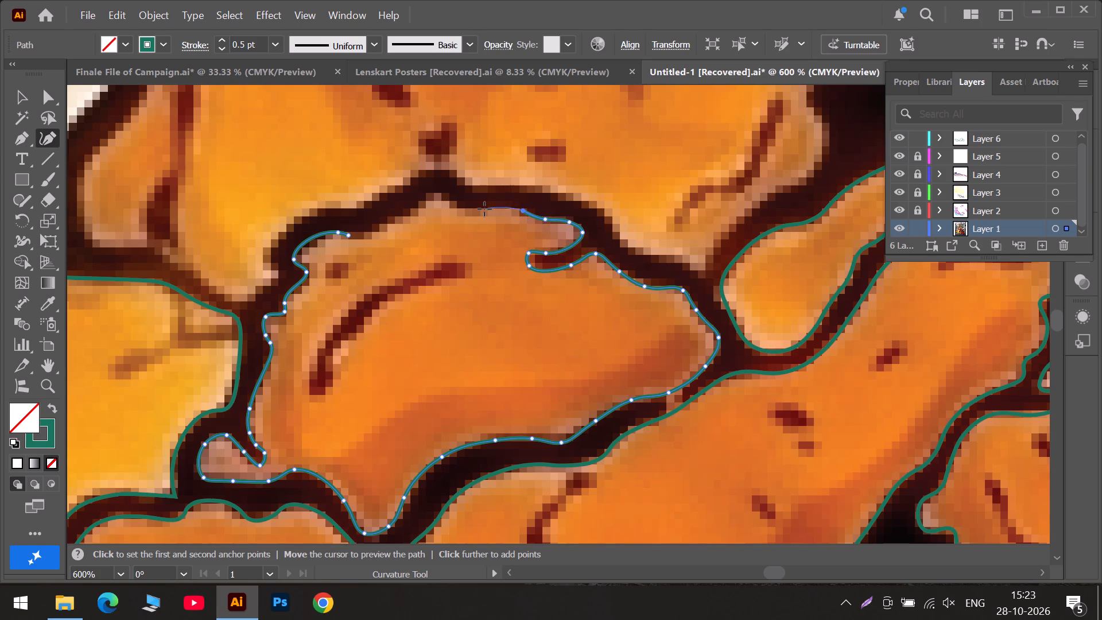
left_click(484, 209)
left_click(451, 206)
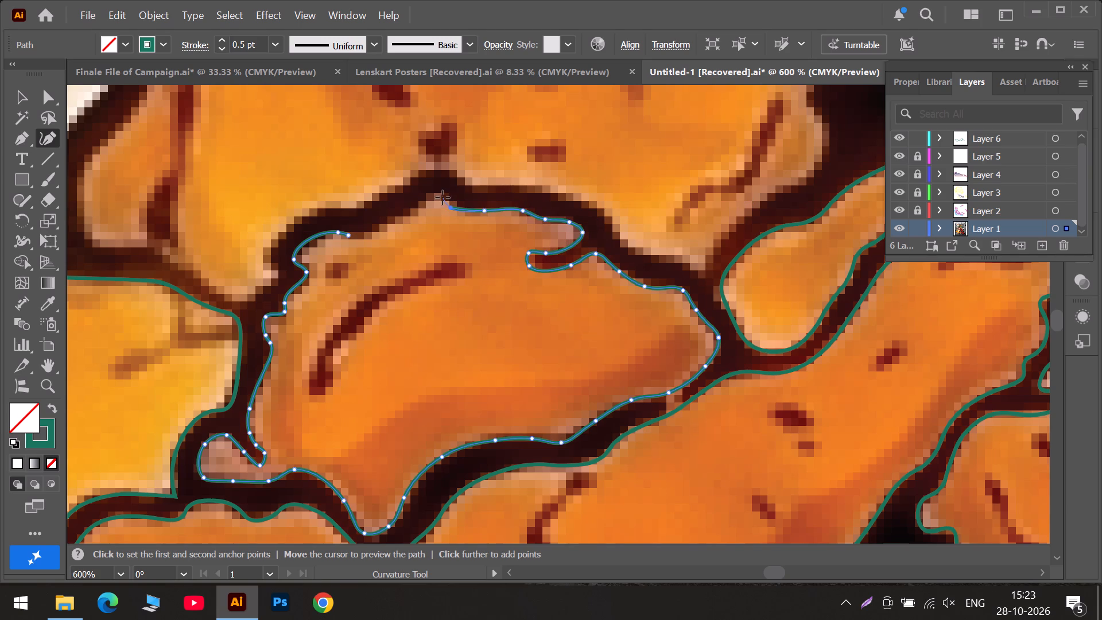
left_click(443, 197)
left_click(414, 212)
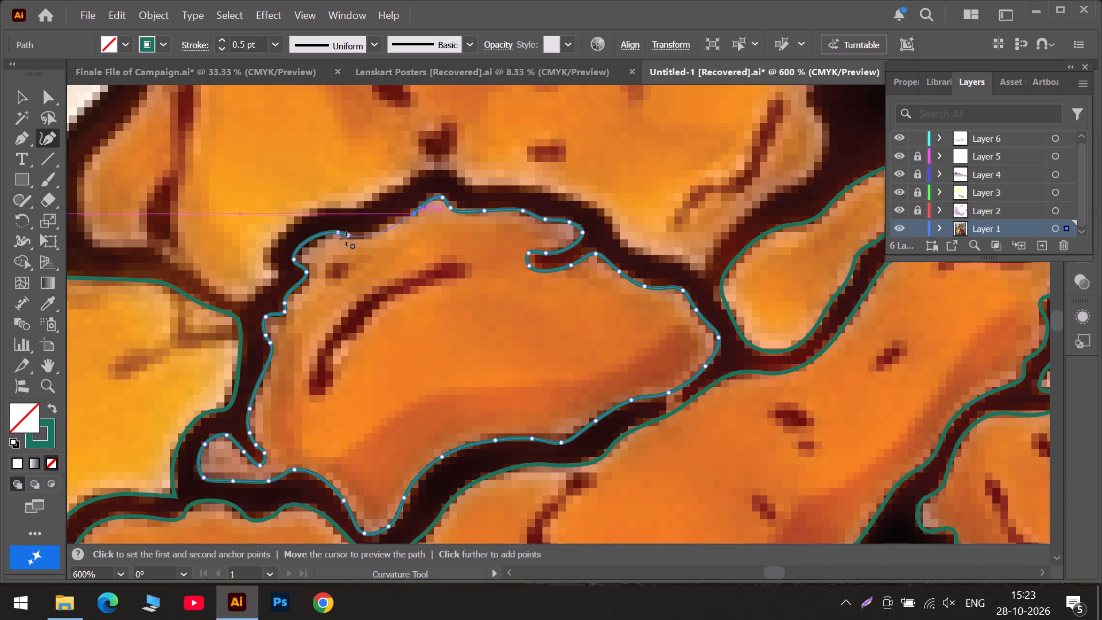
left_click(345, 238)
Refine the closed outline's upper edge by repositioning the starting anchor, its neighbour and the central peak anchor onto the outline.
left_click_drag(349, 235, 366, 230)
left_click_drag(336, 233, 321, 234)
left_click(413, 213)
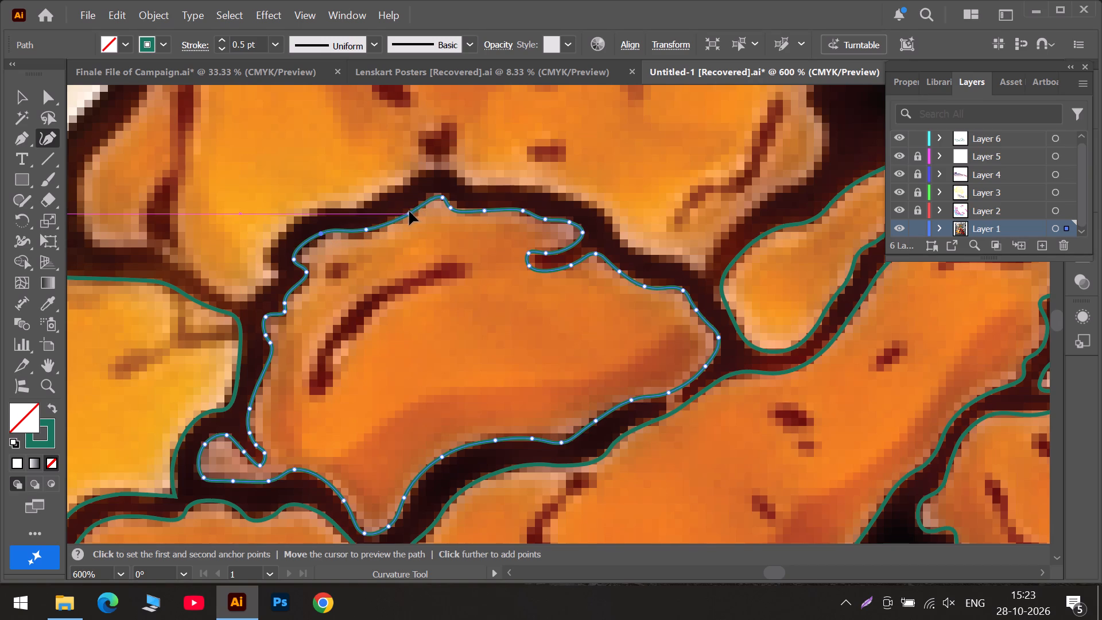
left_click_drag(443, 197, 437, 193)
left_click(452, 210)
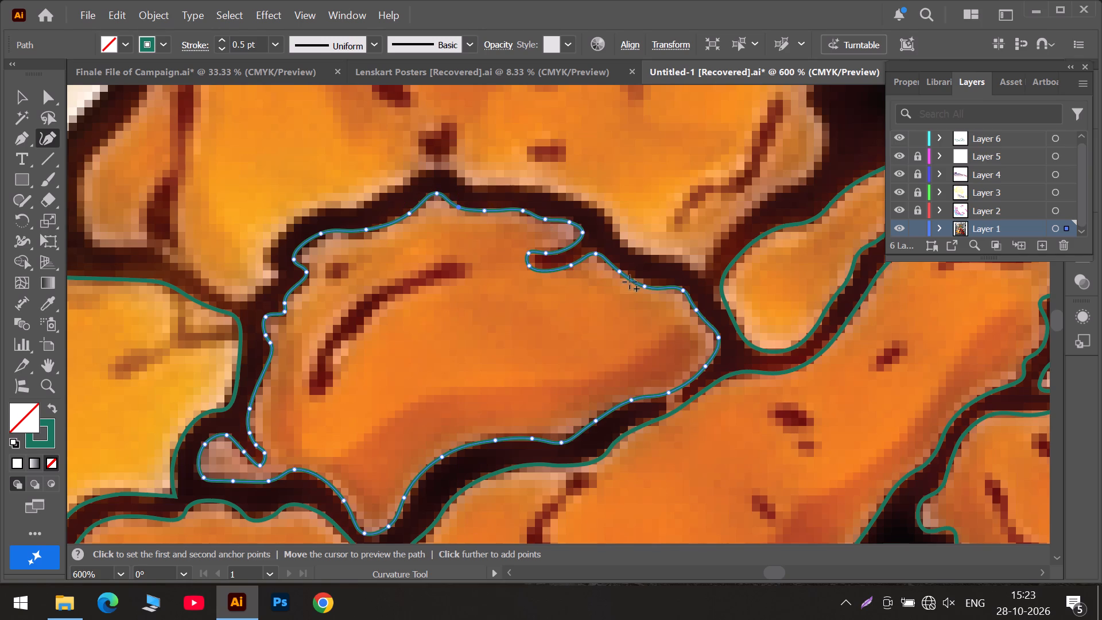
left_click(644, 286)
Save the document with the finished piece outline.
scroll(340, 389, "down", 3)
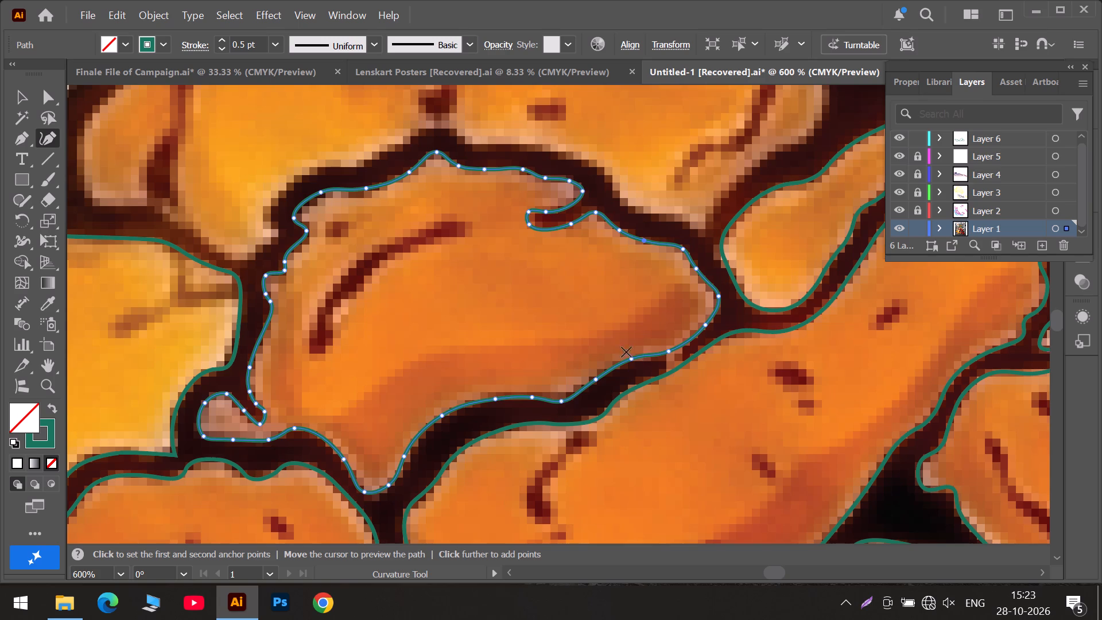
scroll(553, 370, "up", 6)
scroll(515, 336, "up", 13)
scroll(440, 317, "up", 1)
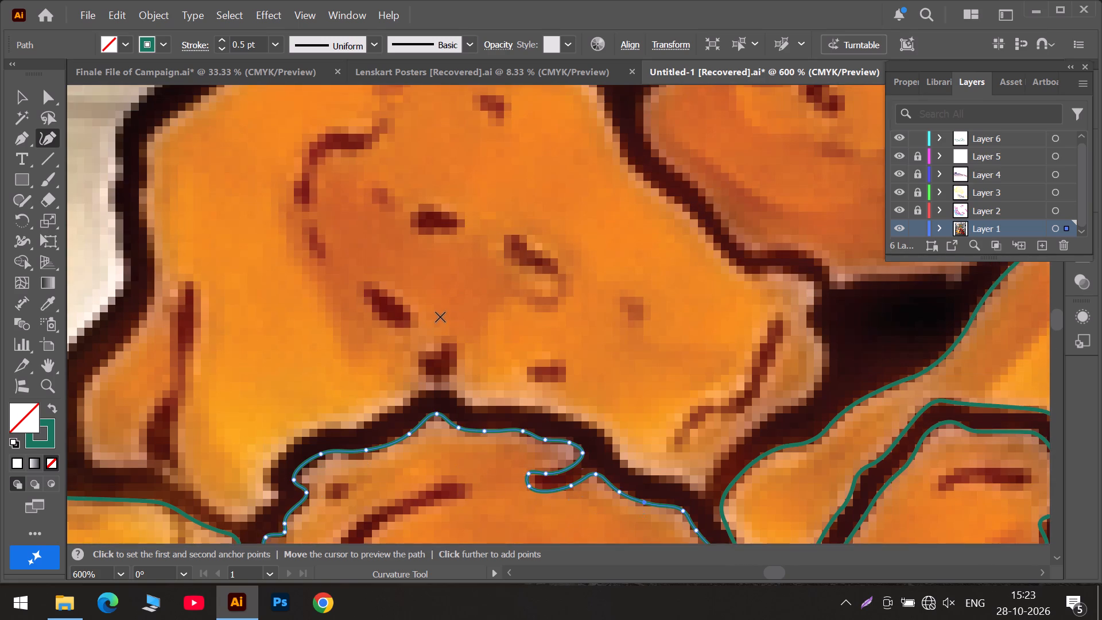
scroll(440, 317, "up", 2)
scroll(401, 371, "up", 1)
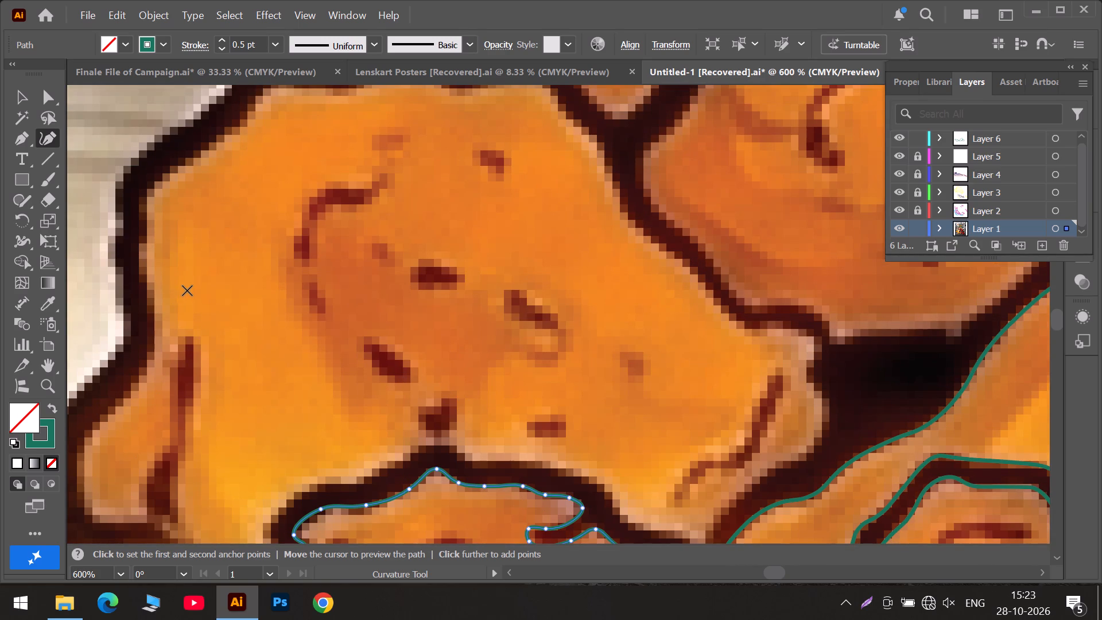
scroll(188, 290, "up", 1)
key("ctrl+s")
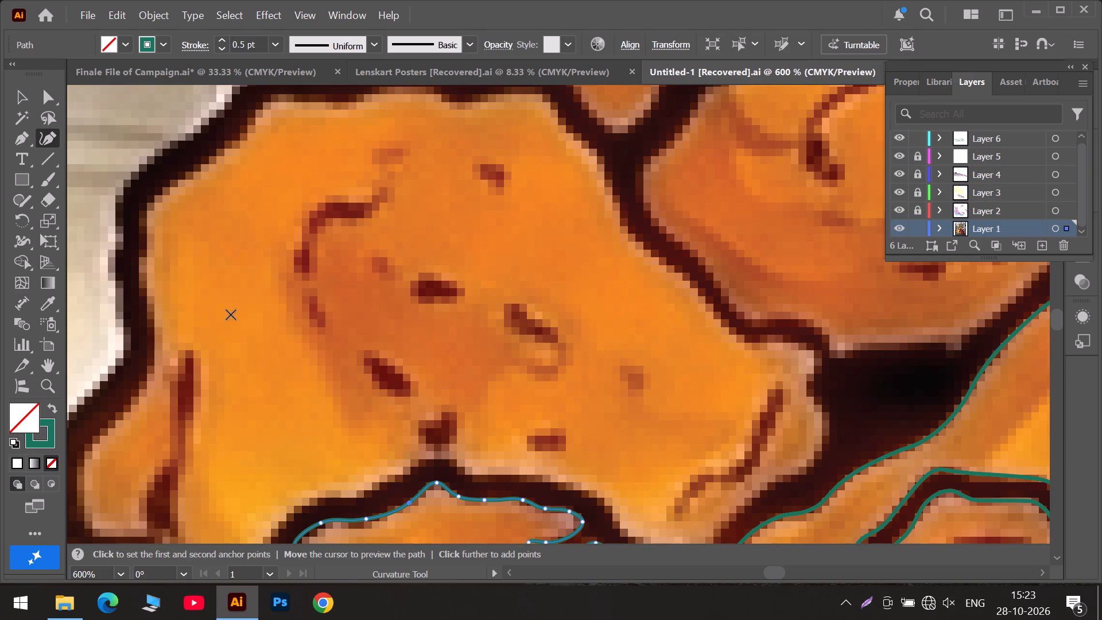
Start a Curvature path on the large piece above, tracing from its upper-left corner down its left edge, with an extra anchor on the slope.
scroll(259, 327, "up", 2)
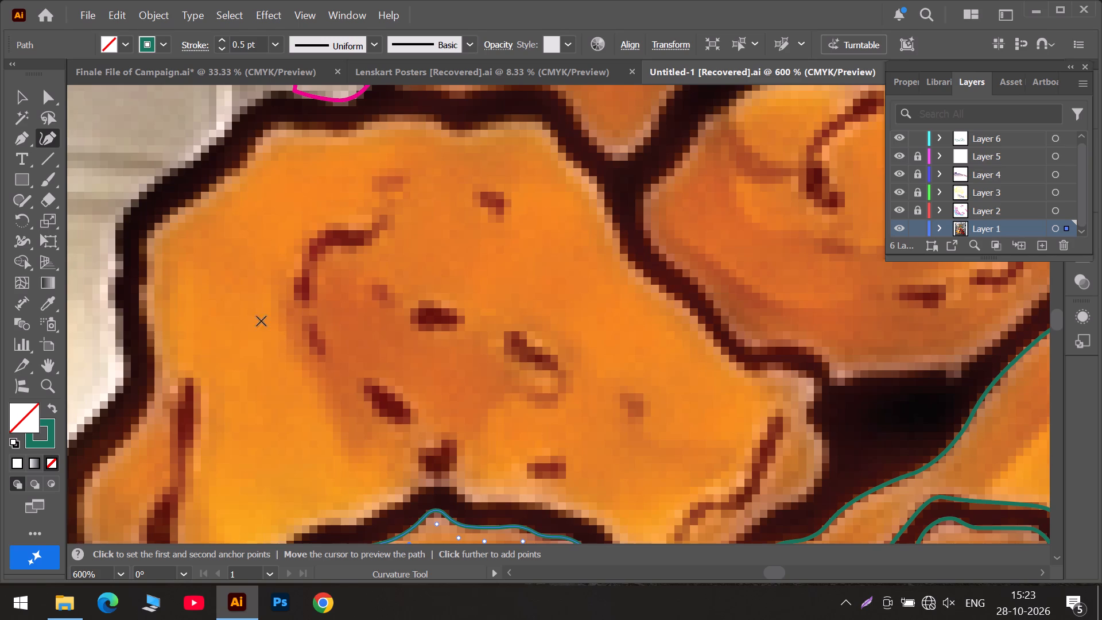
scroll(261, 216, "up", 2)
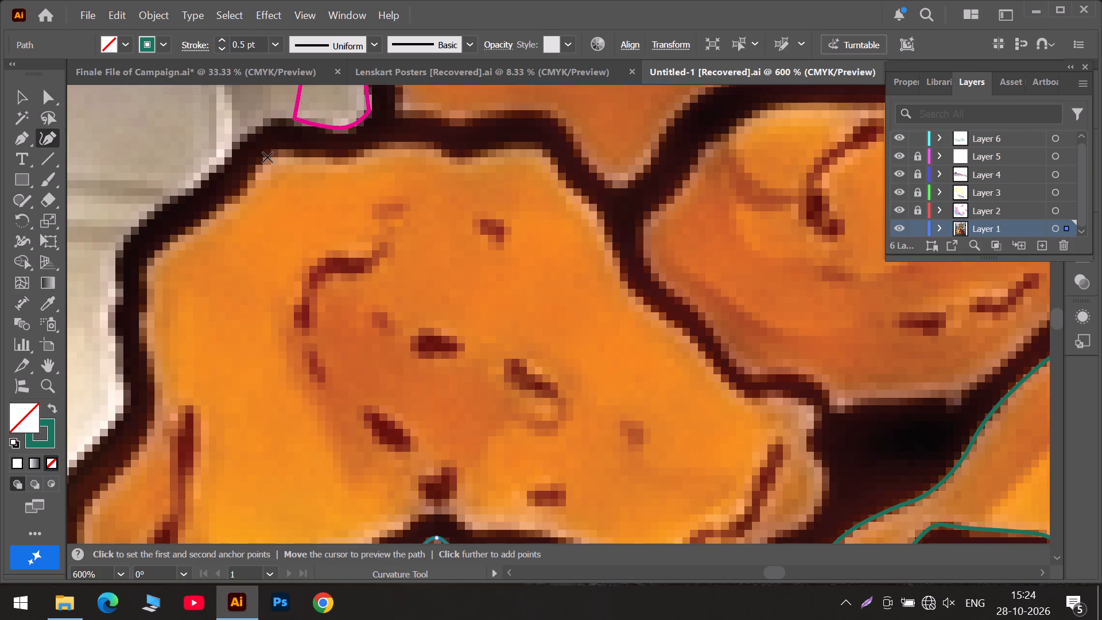
left_click(267, 157)
left_click(242, 191)
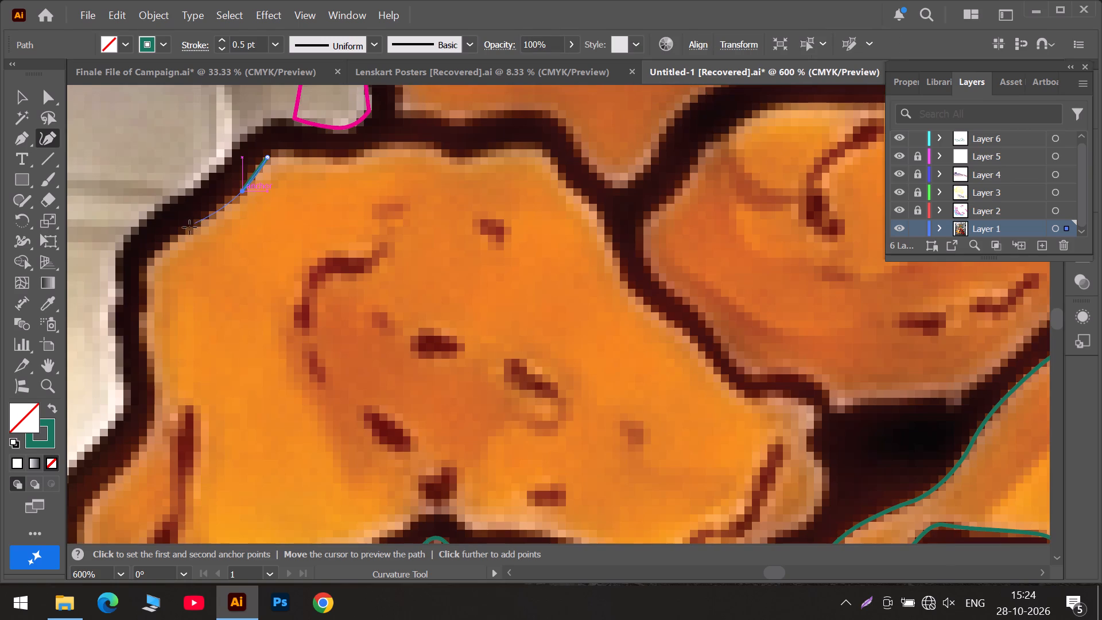
left_click(181, 236)
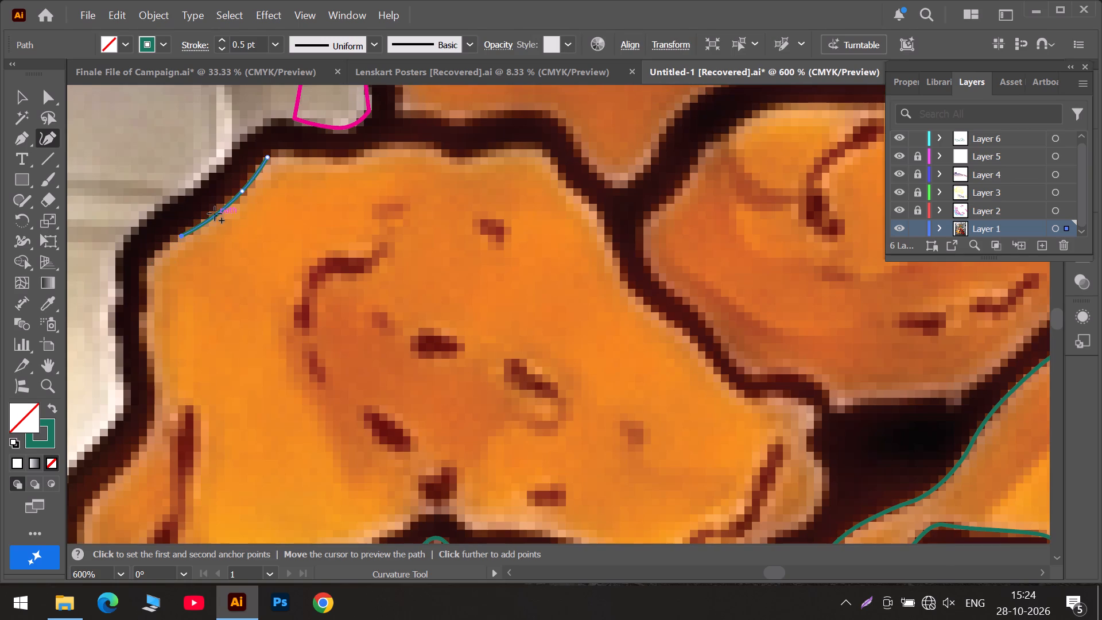
left_click(211, 218)
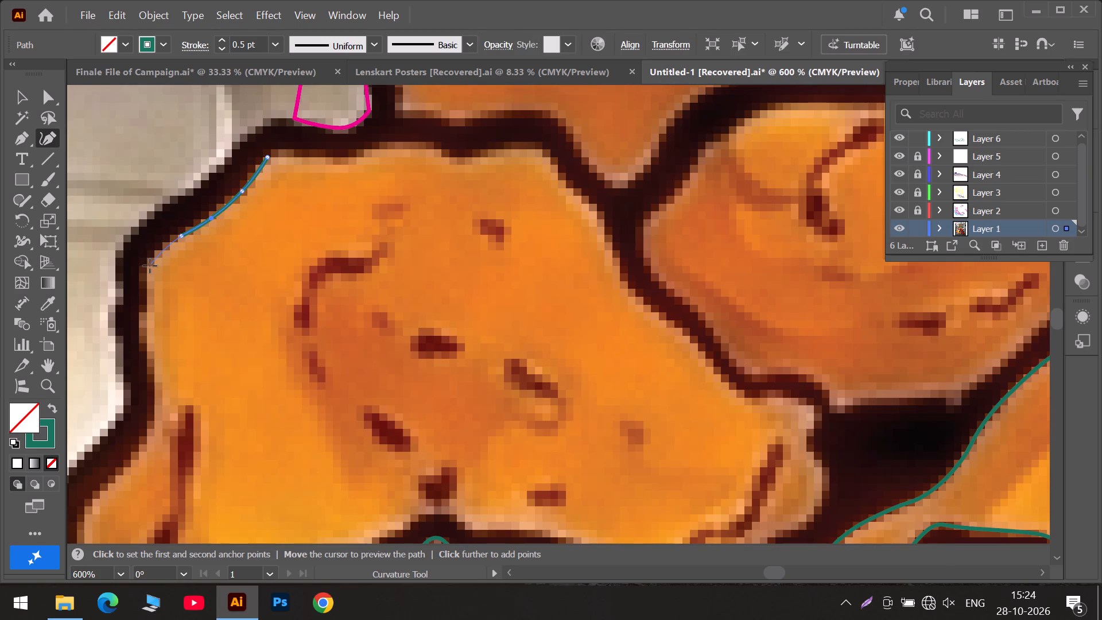
left_click(145, 267)
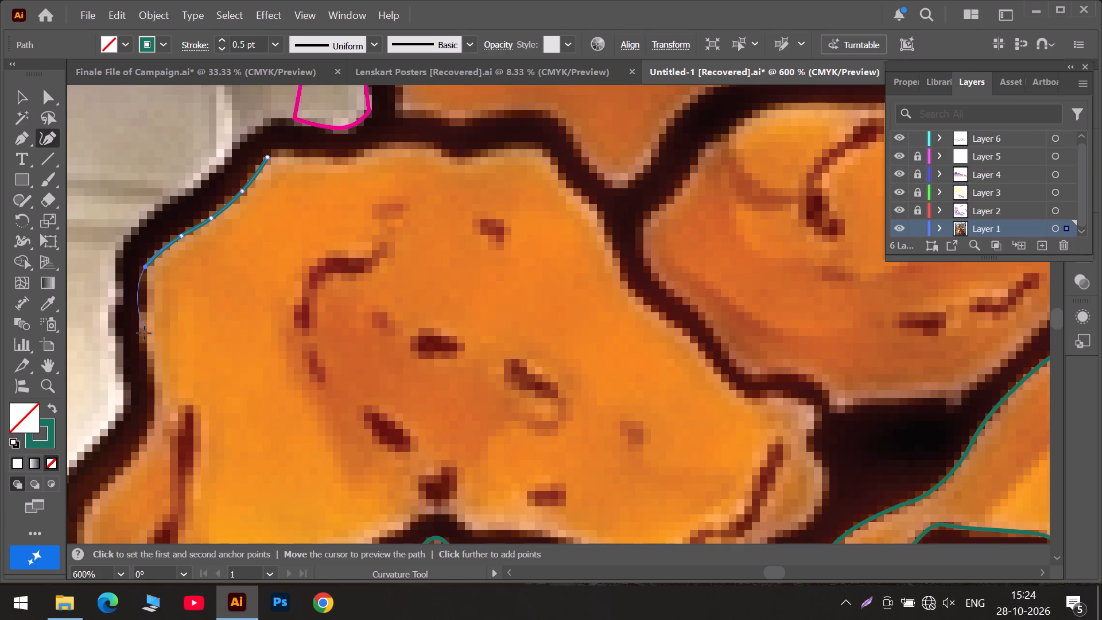
left_click(147, 323)
left_click(154, 377)
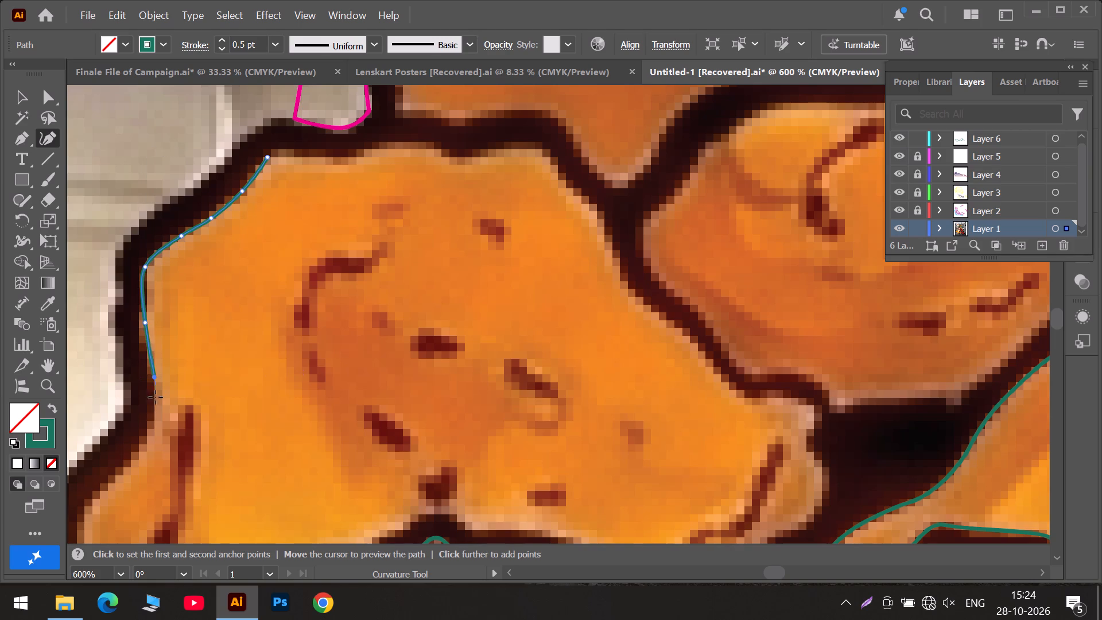
left_click(131, 459)
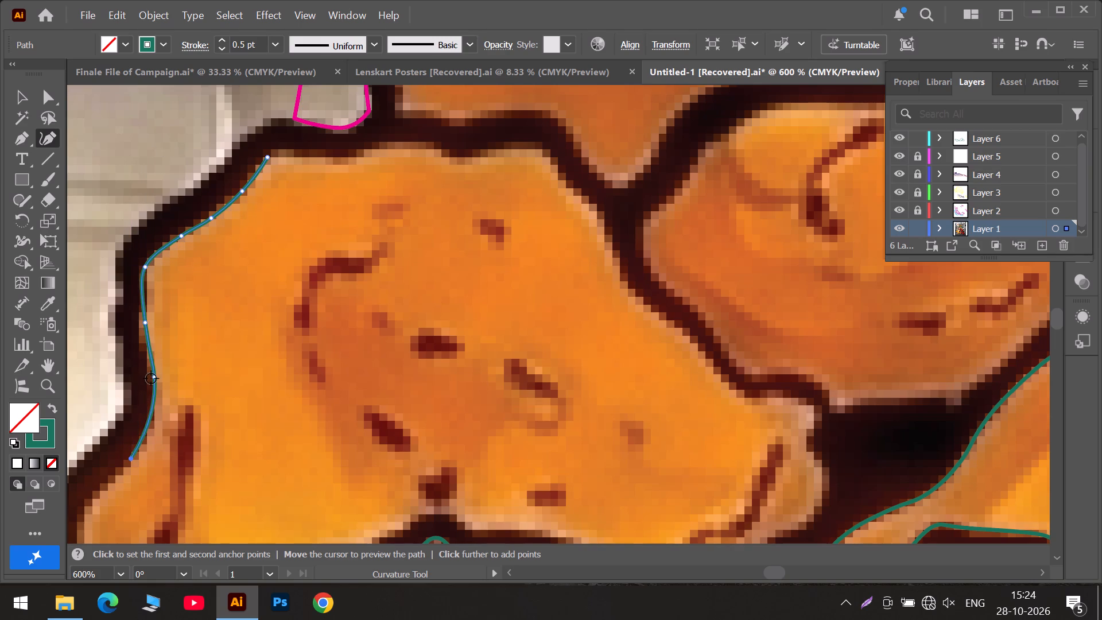
Reposition the anchors along the large piece's left edge and upper-left bend to fit the outline.
left_click_drag(153, 377, 159, 390)
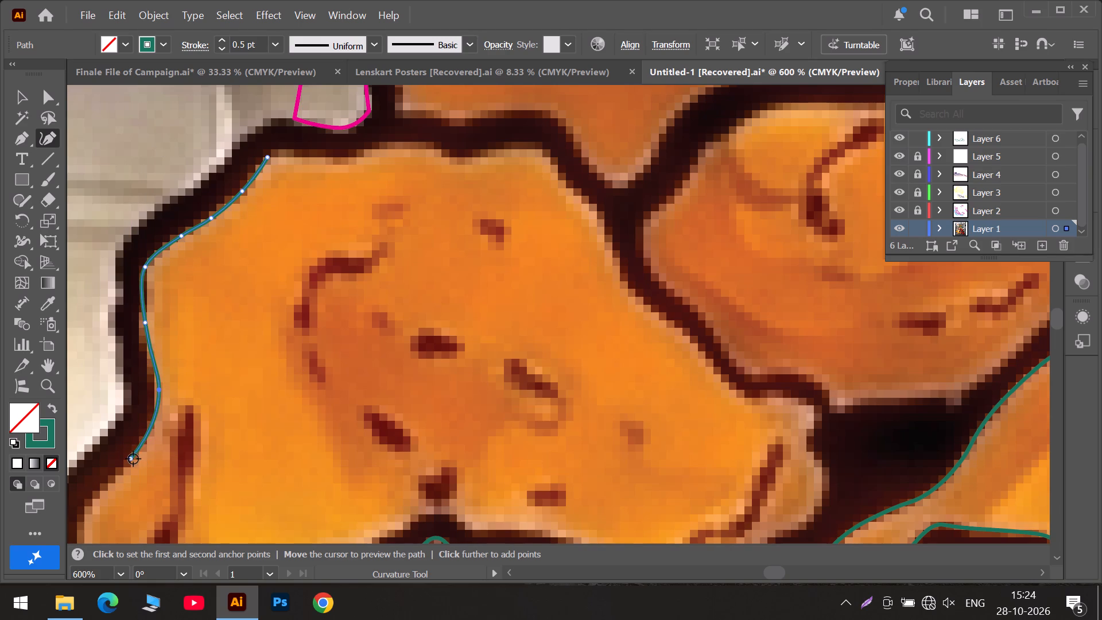
left_click_drag(133, 459, 133, 464)
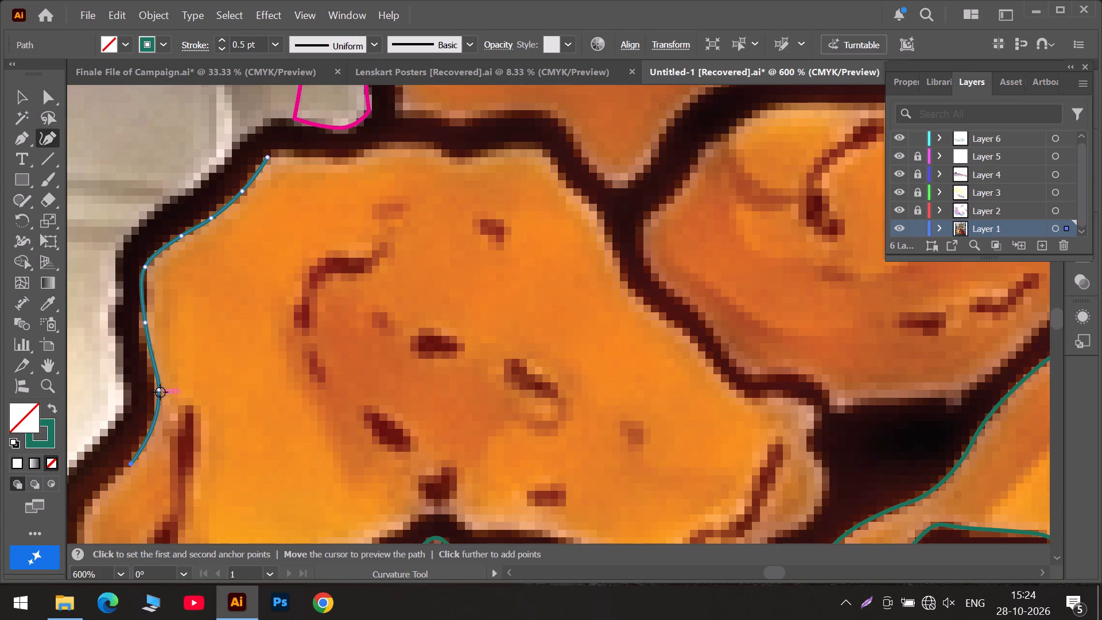
left_click_drag(158, 390, 153, 412)
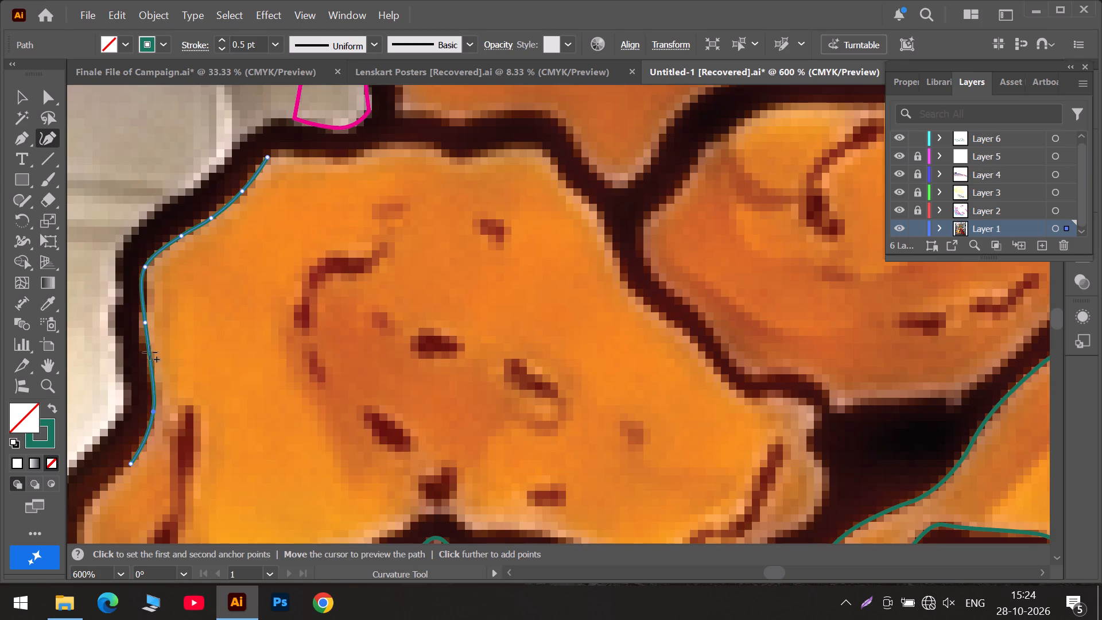
left_click_drag(146, 320, 151, 351)
left_click_drag(146, 265, 147, 263)
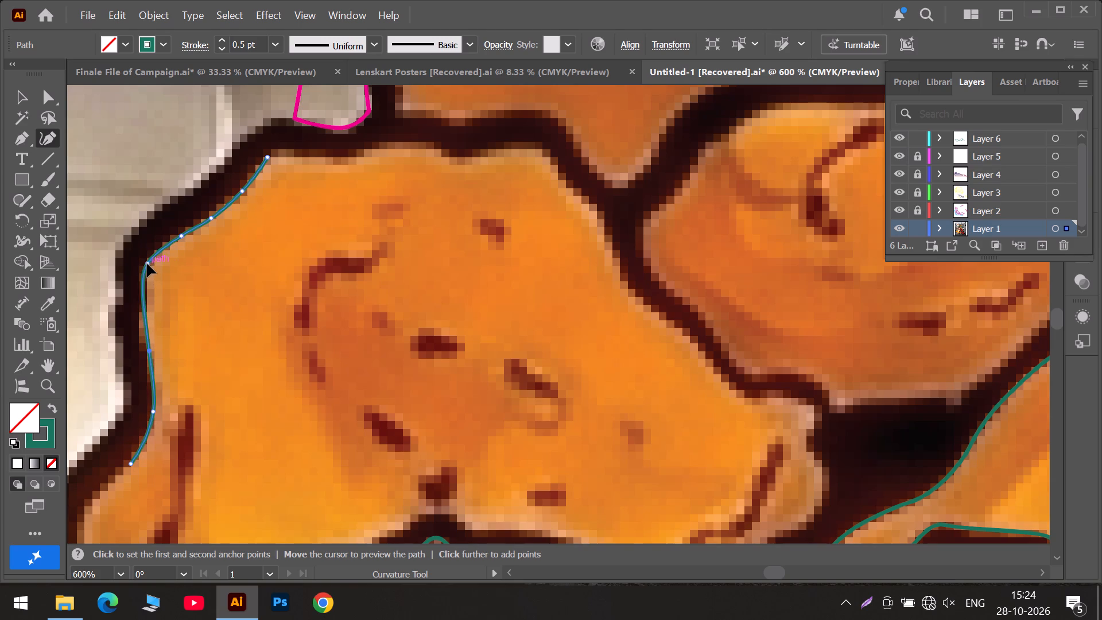
left_click_drag(147, 263, 152, 257)
Extend the large piece's Curvature path down around its lower-left lobe and onto the lobe's bottom edge.
scroll(157, 342, "down", 6)
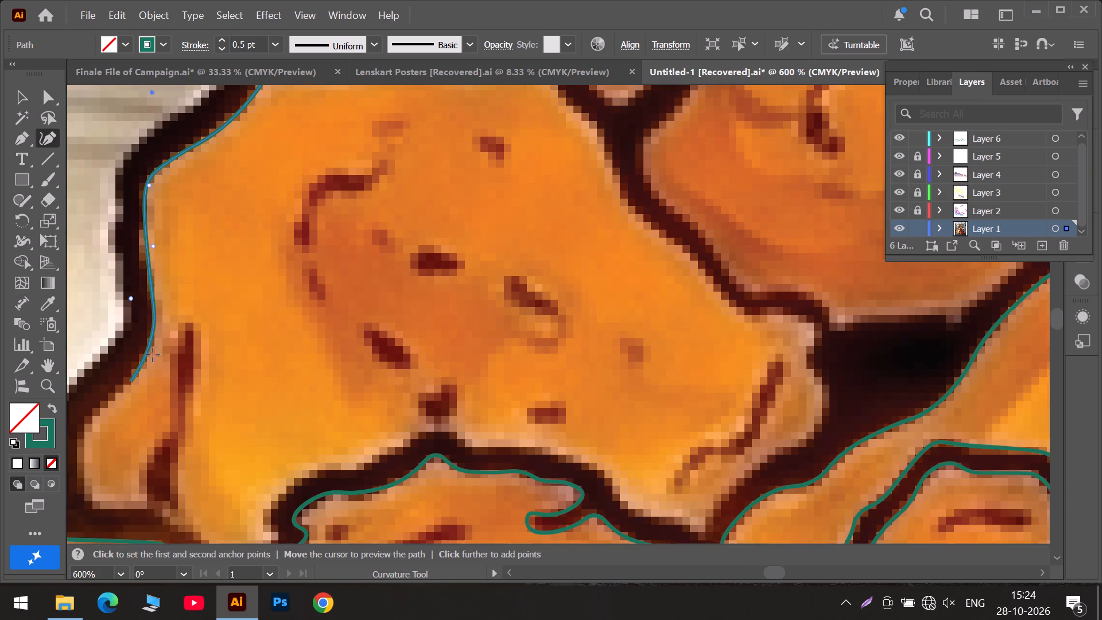
left_click(101, 410)
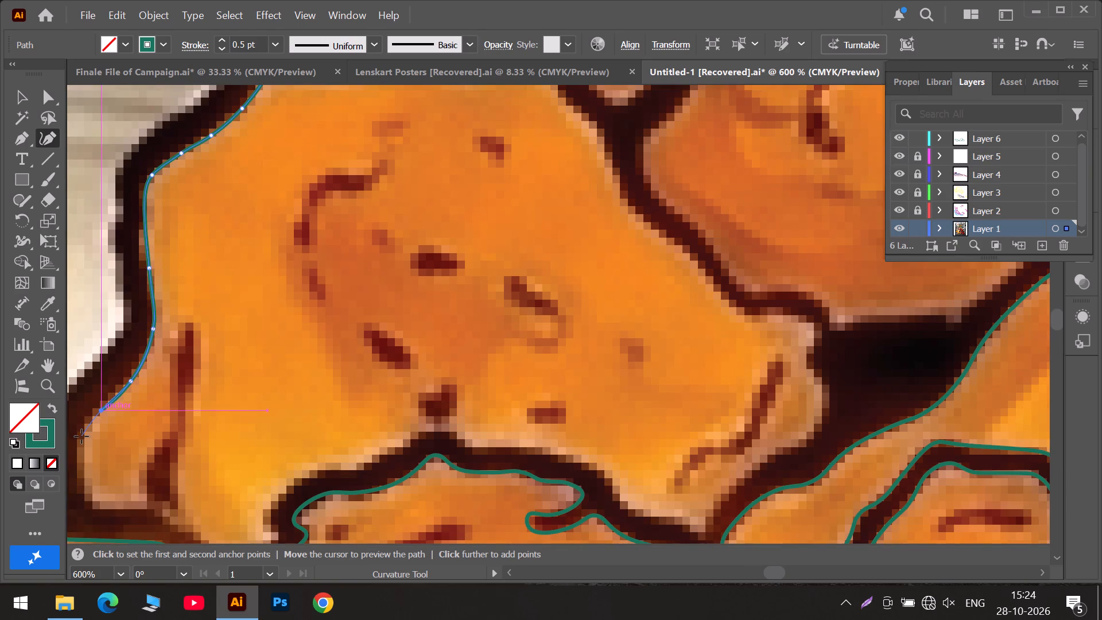
left_click(79, 433)
left_click(87, 493)
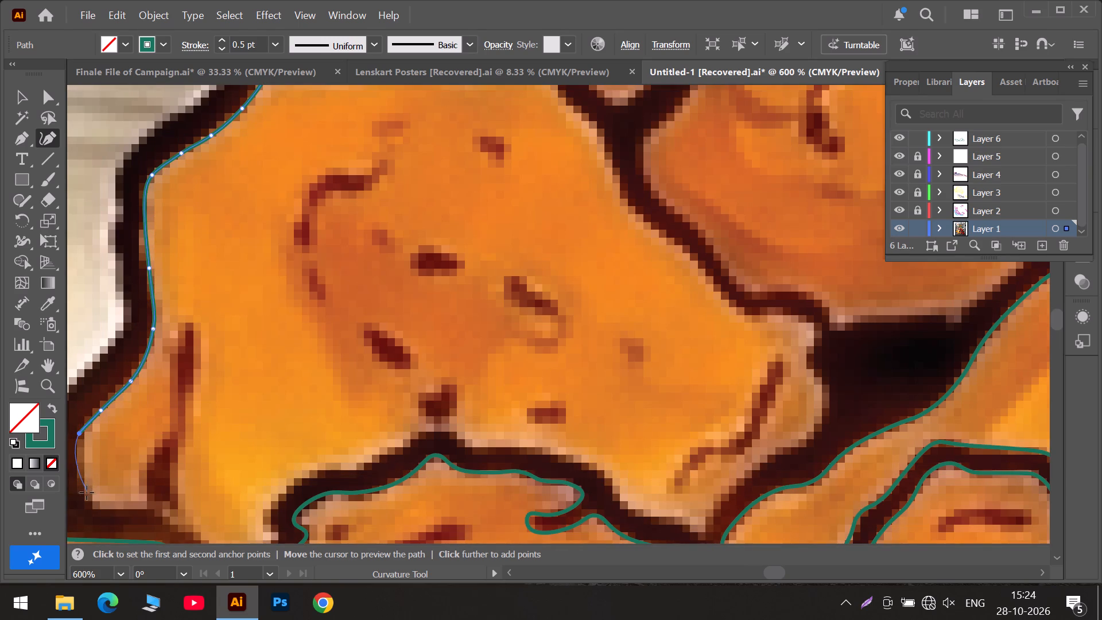
left_click(121, 511)
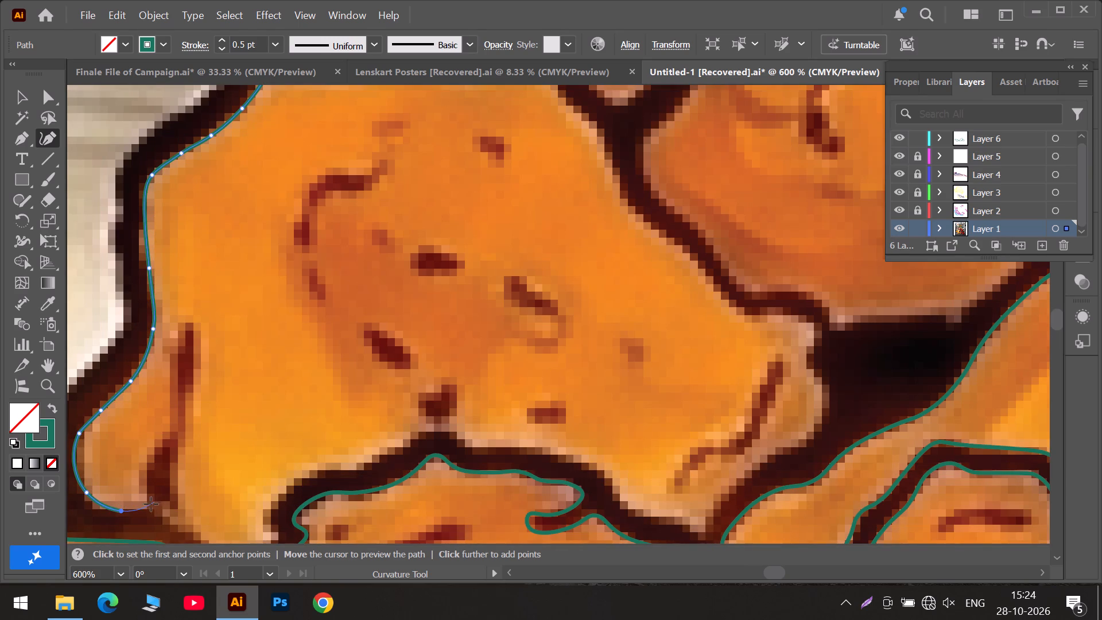
left_click(147, 504)
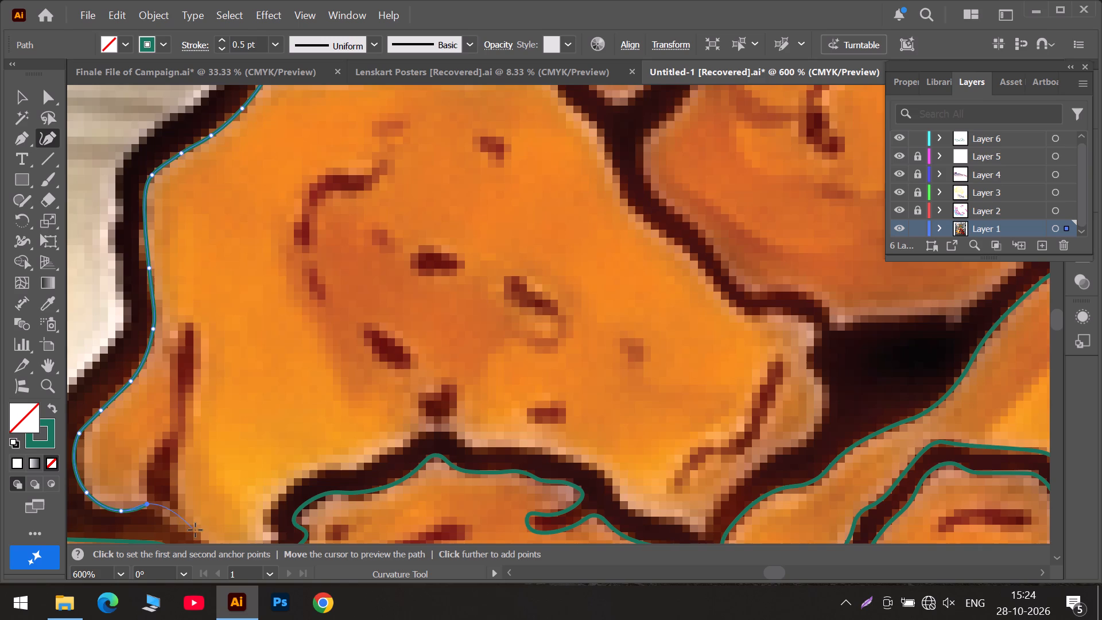
left_click(193, 529)
Refine the lower-left lobe by repositioning its bottom-edge and corner anchors and adding an anchor on its left side.
left_click_drag(148, 503, 160, 514)
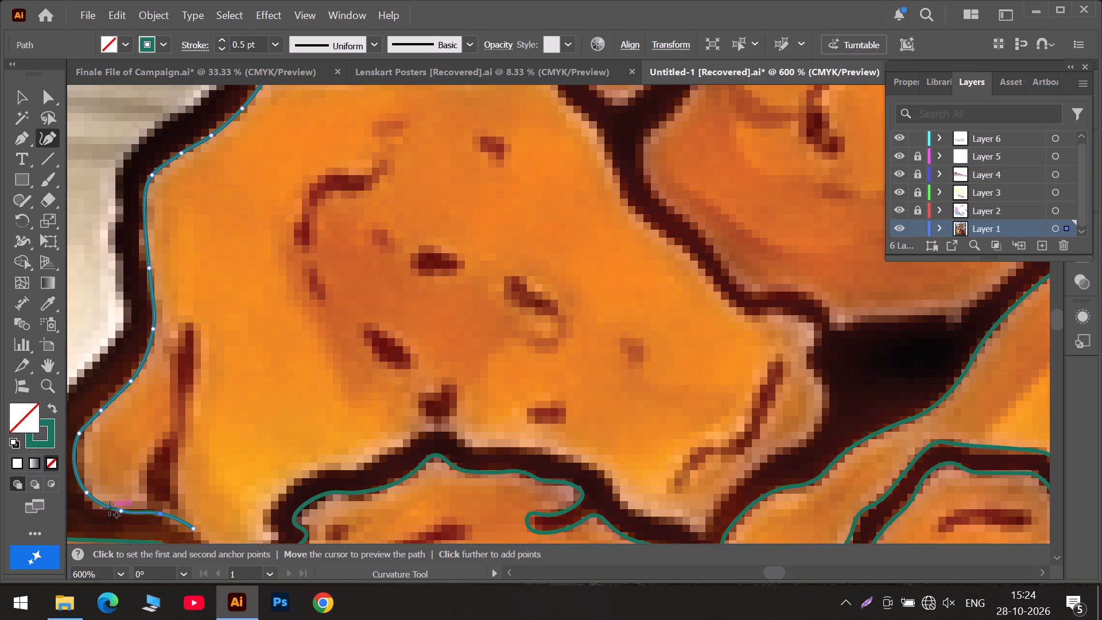
left_click_drag(88, 495, 95, 508)
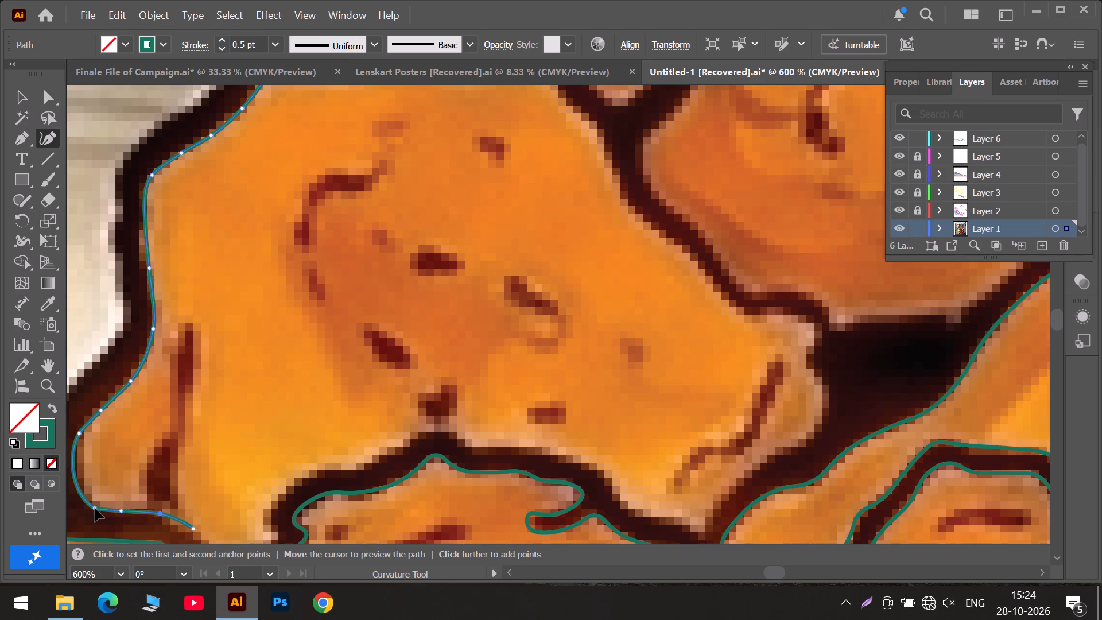
left_click_drag(95, 508, 92, 501)
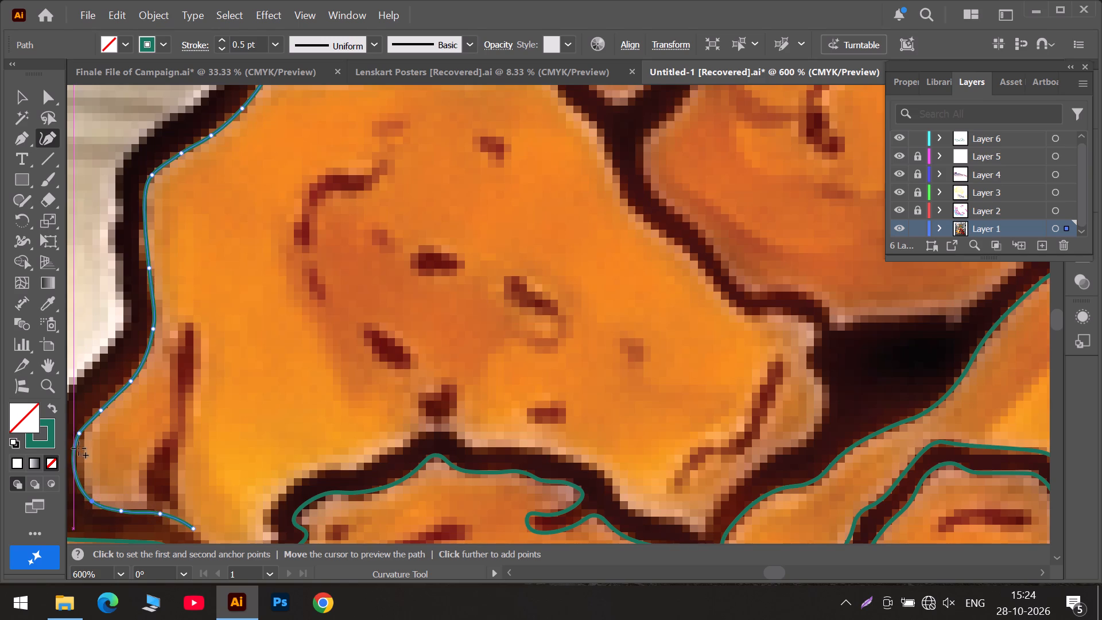
left_click(714, 568)
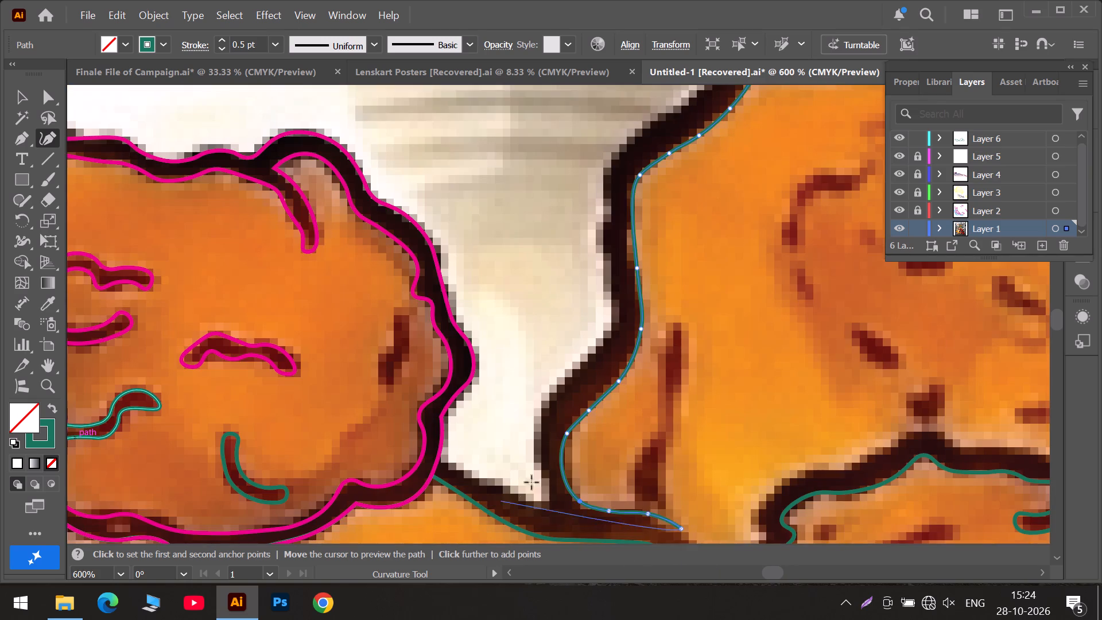
scroll(535, 478, "down", 4)
left_click(568, 379)
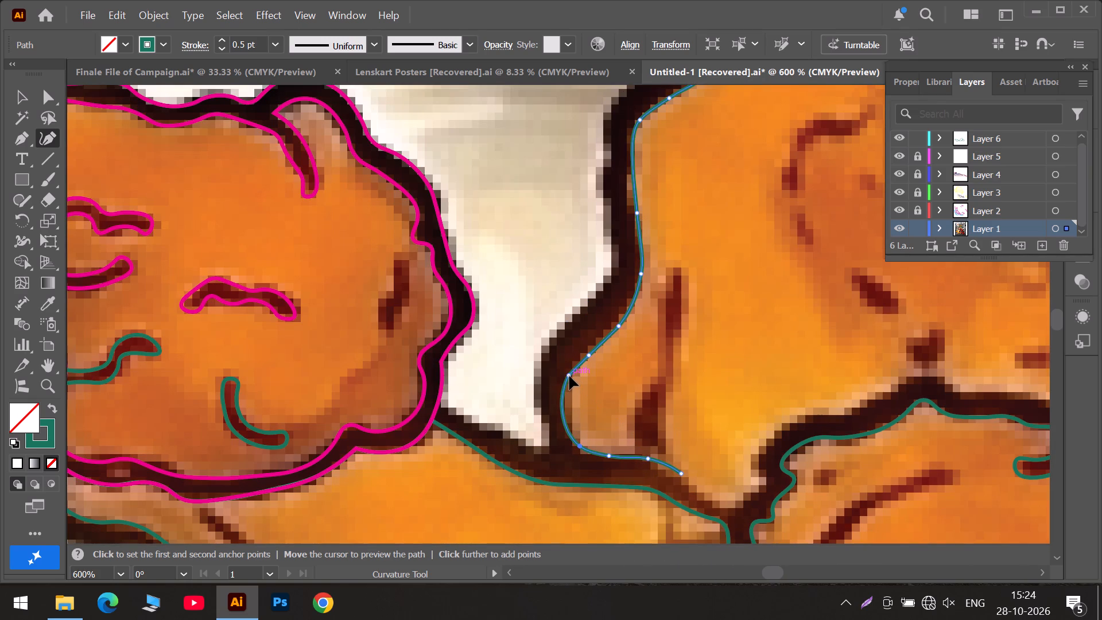
left_click(562, 414)
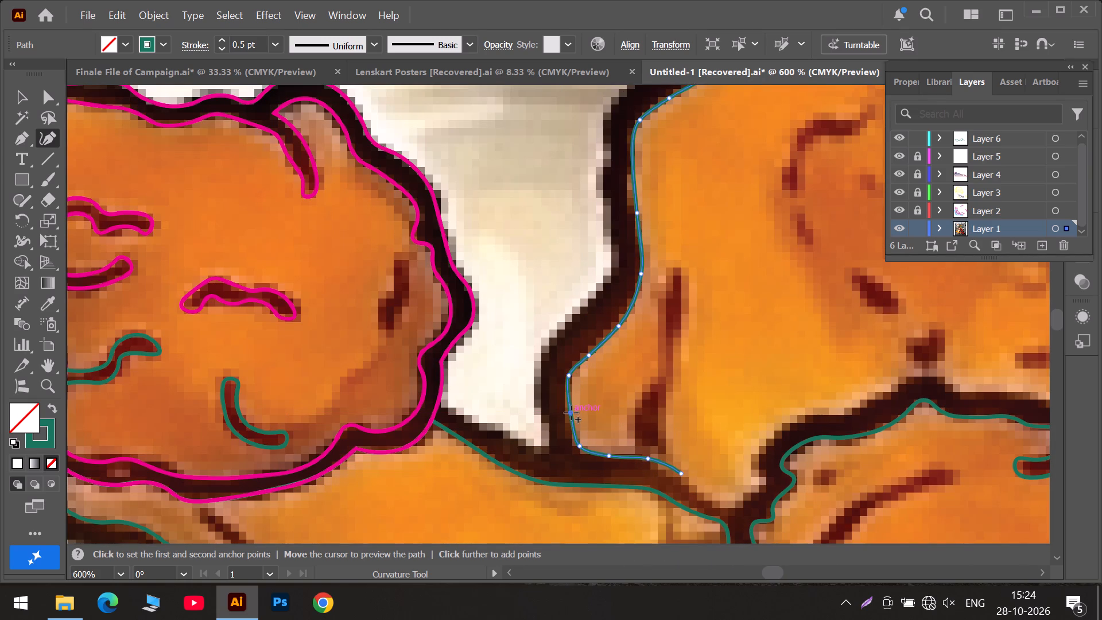
Continue the path to the piece's bottom tip and up through the small jagged notch, adjusting the anchor before the tip.
left_click(718, 507)
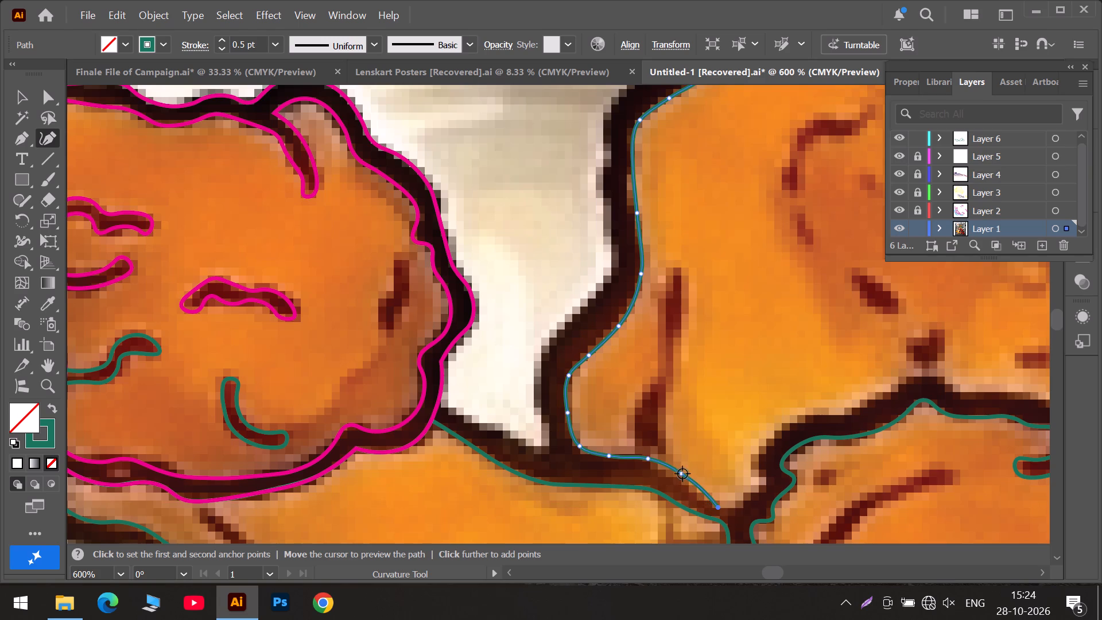
left_click_drag(682, 472, 681, 479)
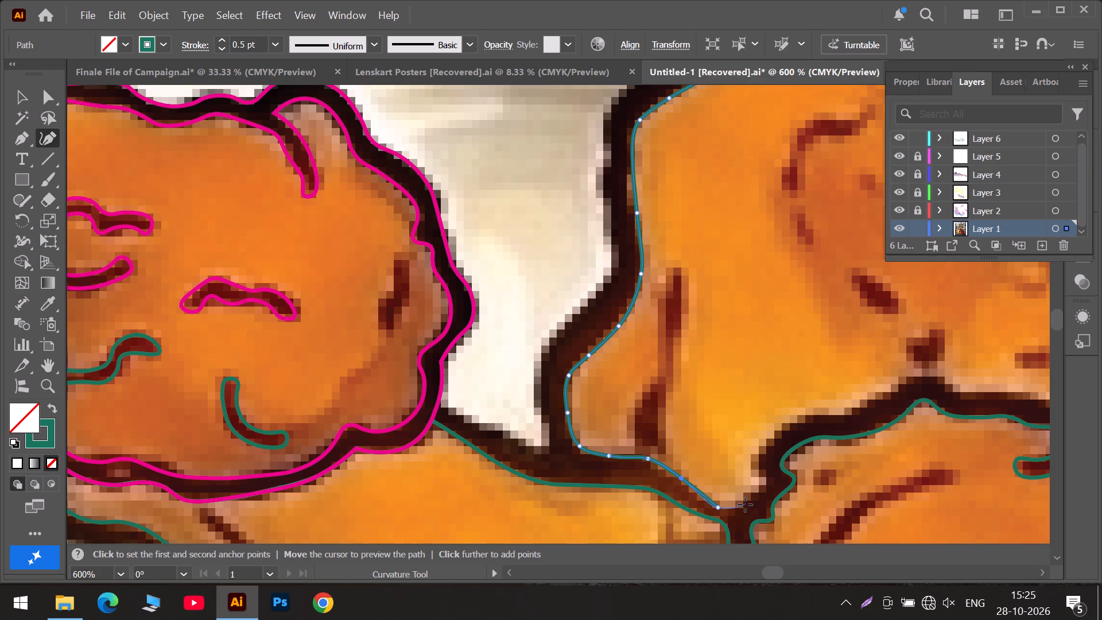
left_click(745, 505)
left_click(744, 493)
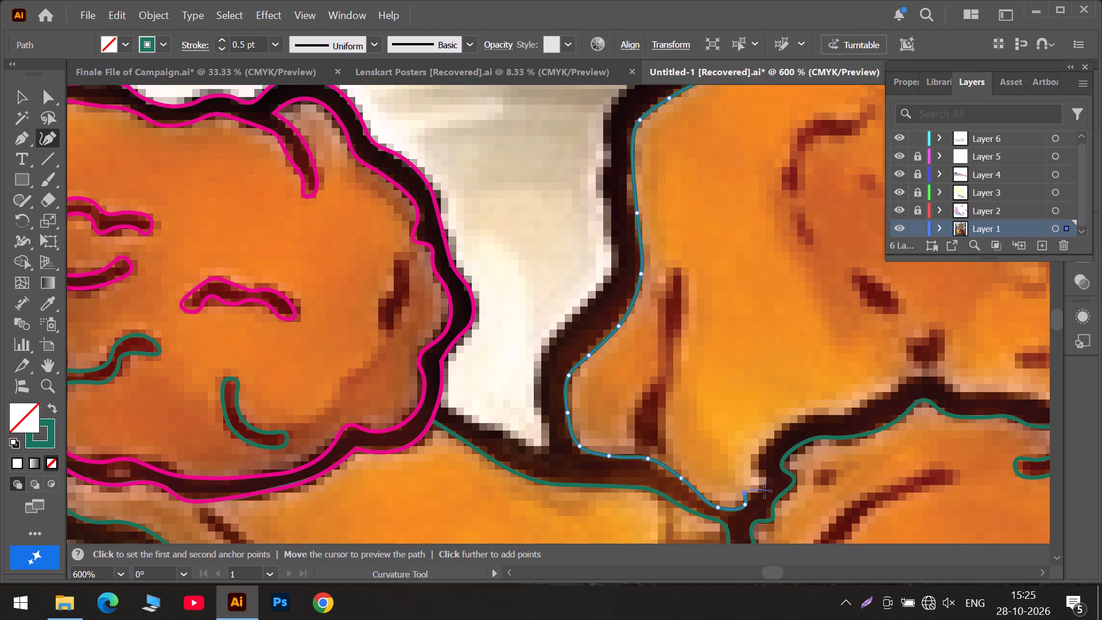
left_click(762, 491)
left_click(763, 478)
left_click(750, 470)
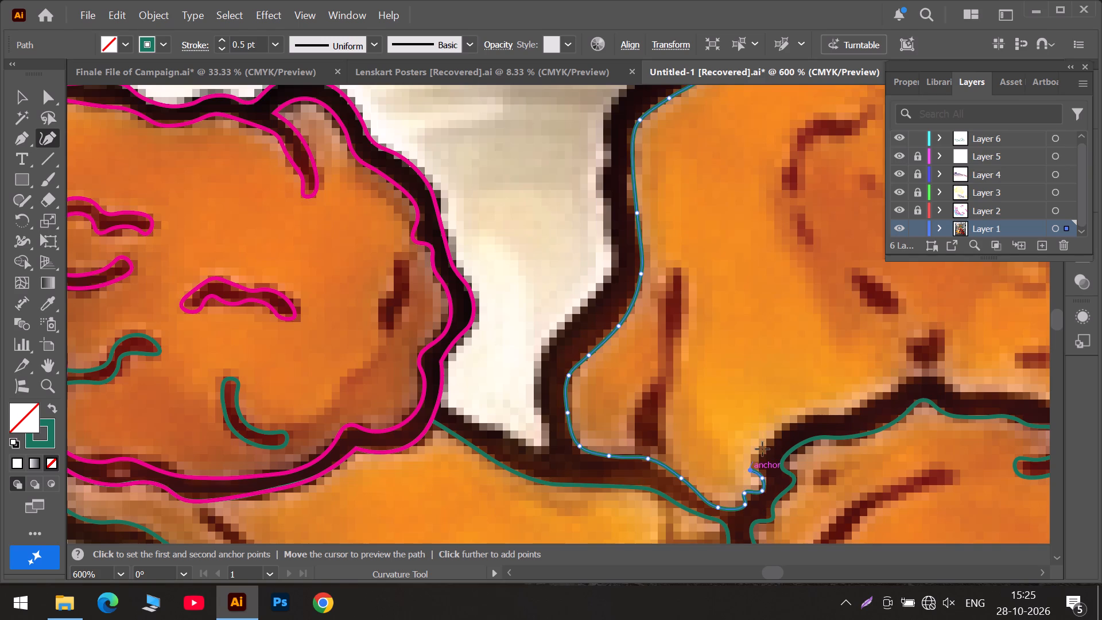
Trace out of the notch and along the lower edge towards the central peak, nudging the notch's upper anchor.
left_click(768, 443)
left_click_drag(751, 470, 751, 464)
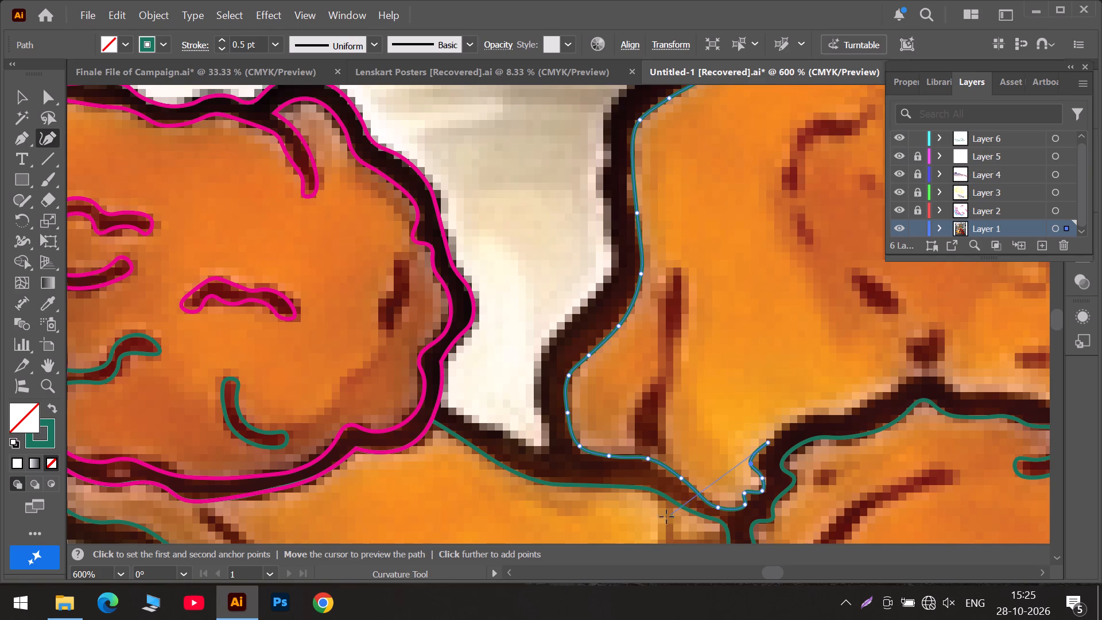
left_click(791, 424)
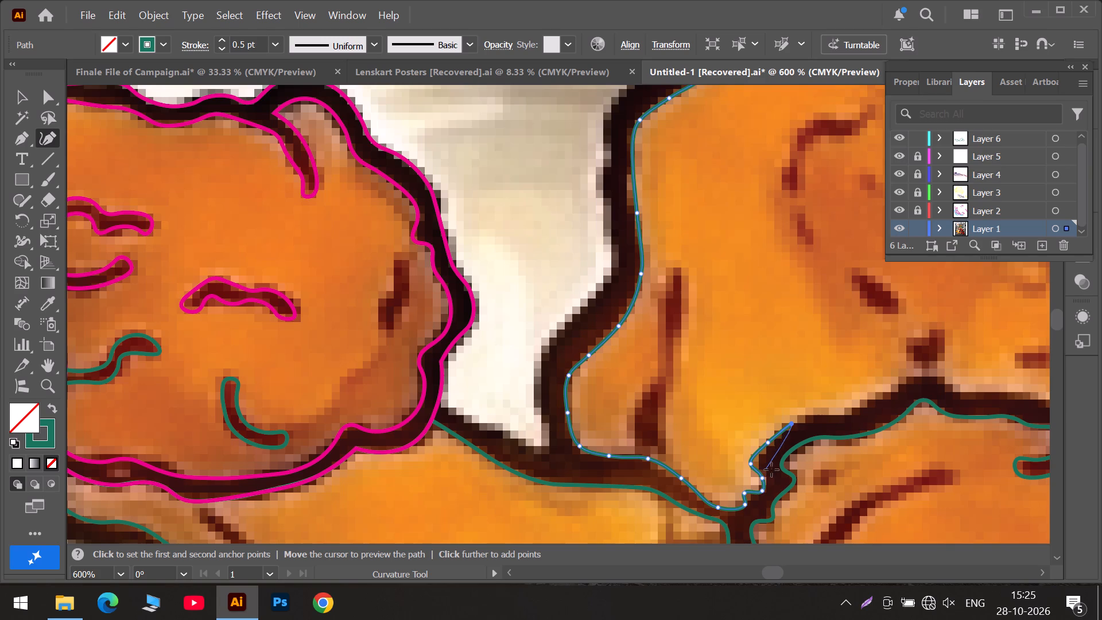
left_click_drag(752, 464, 757, 462)
left_click_drag(757, 462, 758, 460)
left_click(826, 418)
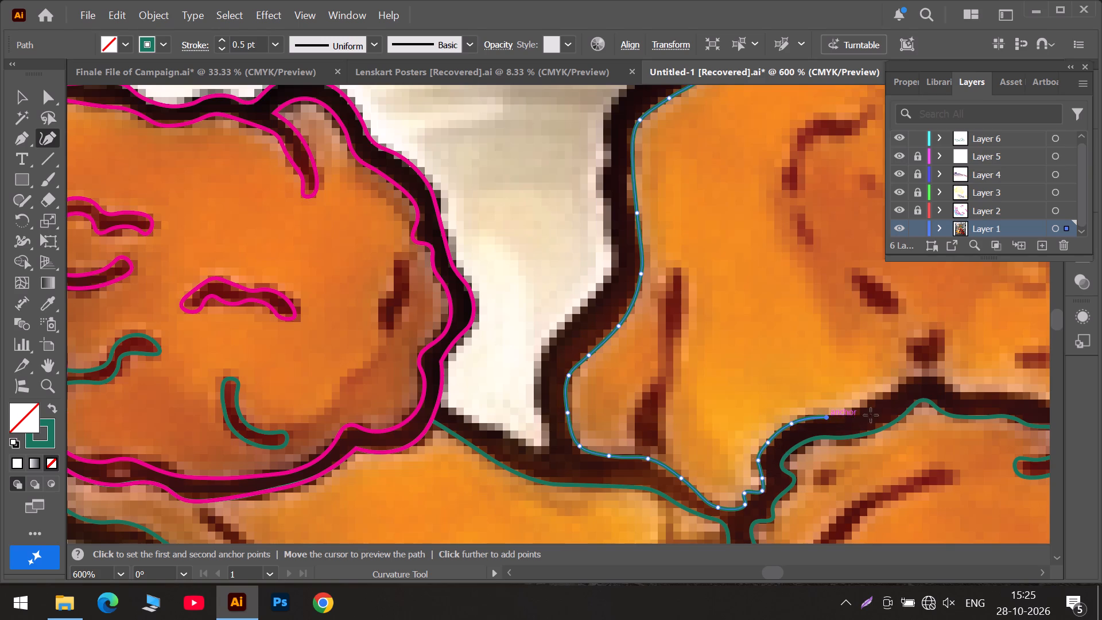
left_click(871, 402)
left_click(902, 382)
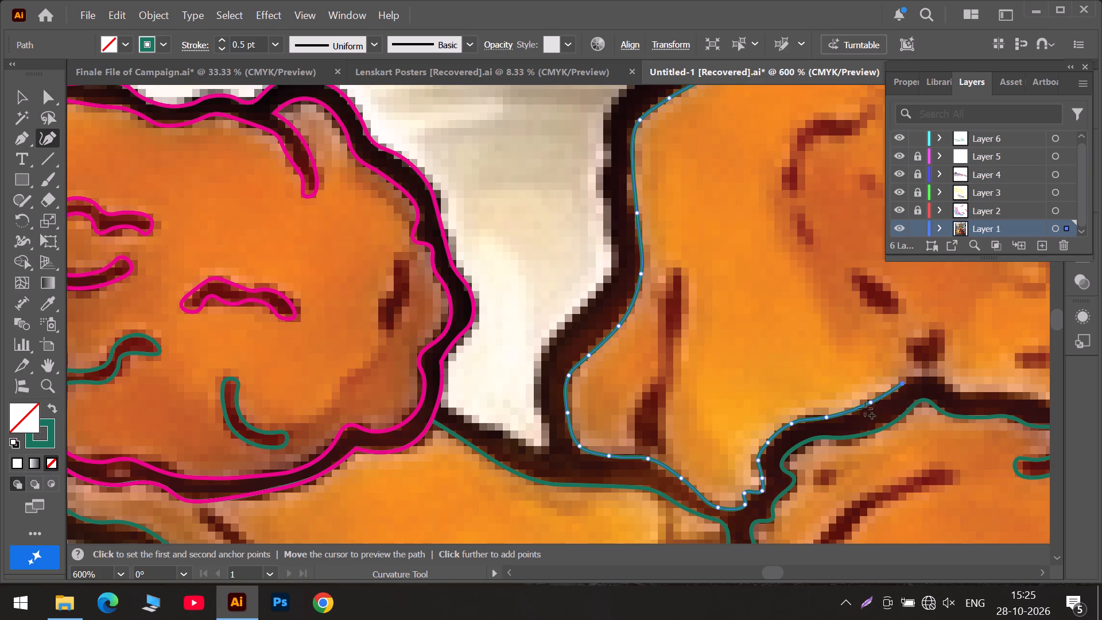
Reshape the small notch by repositioning its upper anchor and deleting the surplus anchor on its inner bend.
left_click(762, 480)
left_click_drag(760, 459, 751, 468)
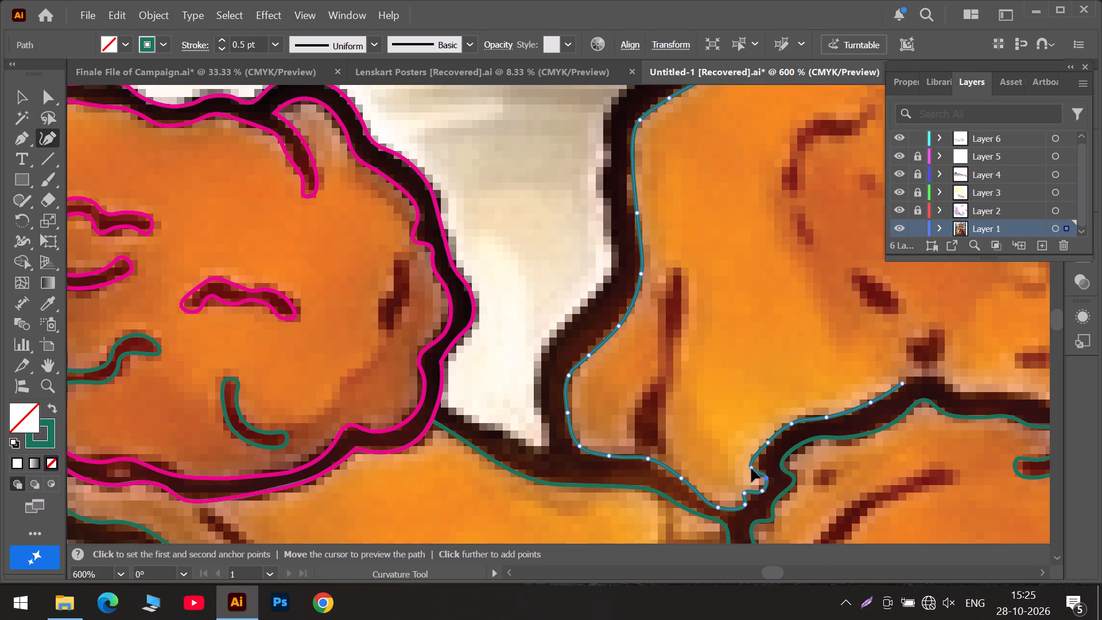
left_click_drag(751, 468, 752, 468)
left_click(765, 480)
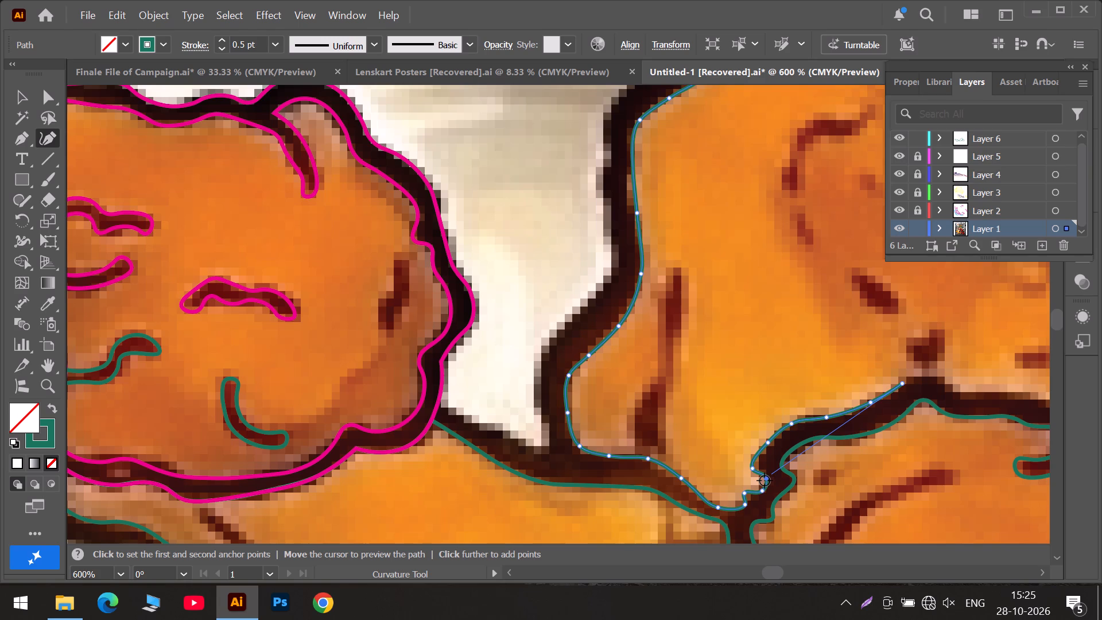
key("Delete")
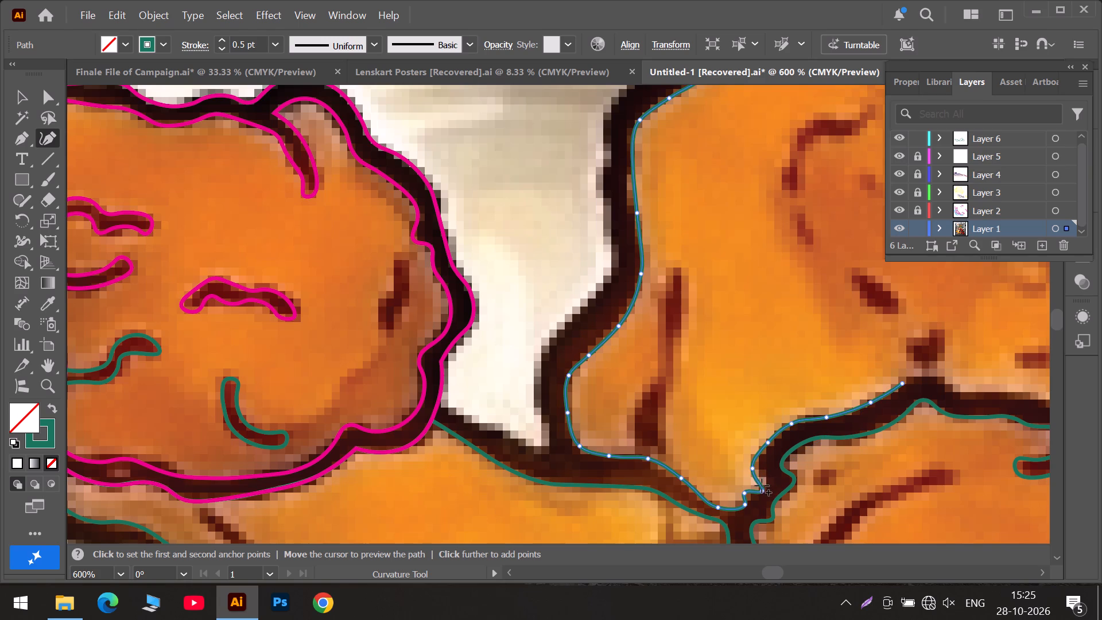
left_click(763, 489)
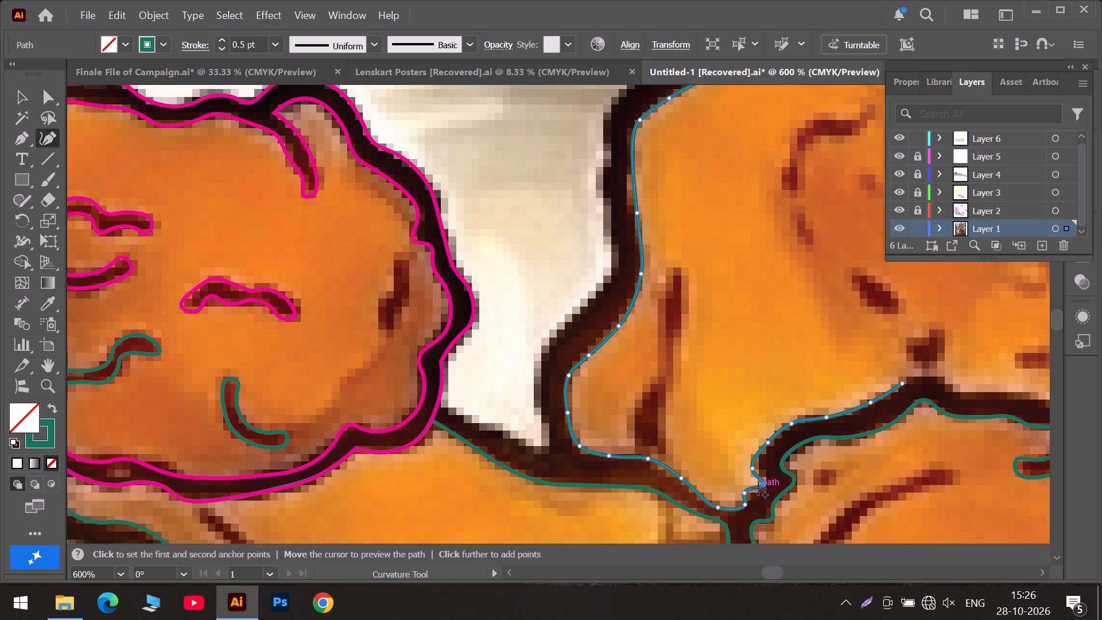
left_click(755, 488)
Trace the path over the lower edge's central peak and down its far slope, moving the peak anchor onto the outline.
left_click(919, 379)
left_click(948, 389)
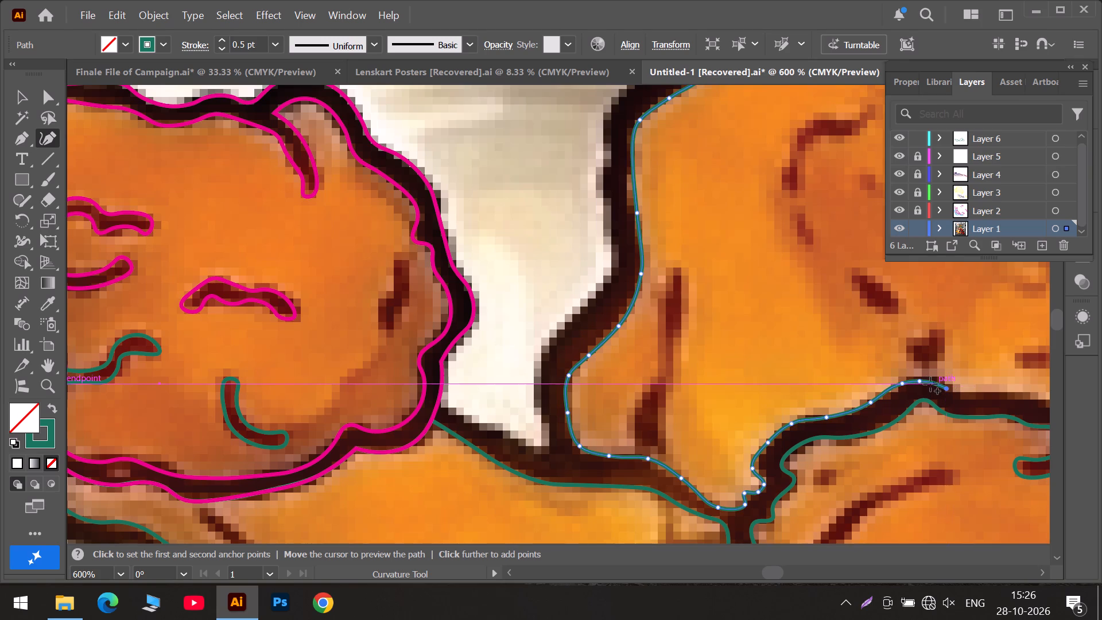
left_click_drag(921, 383, 930, 377)
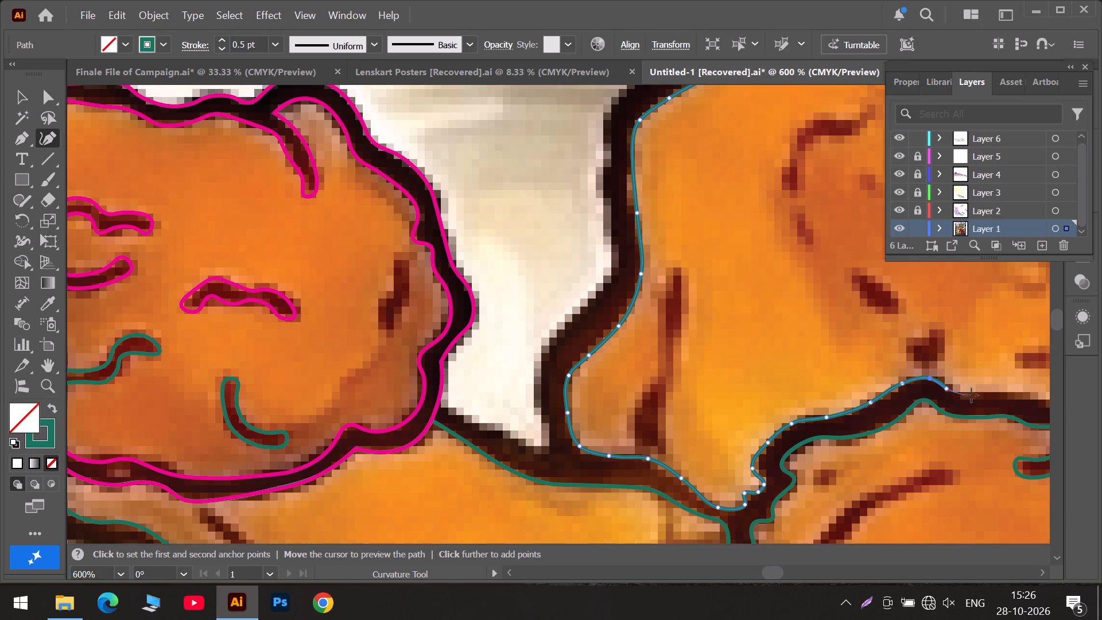
left_click(992, 397)
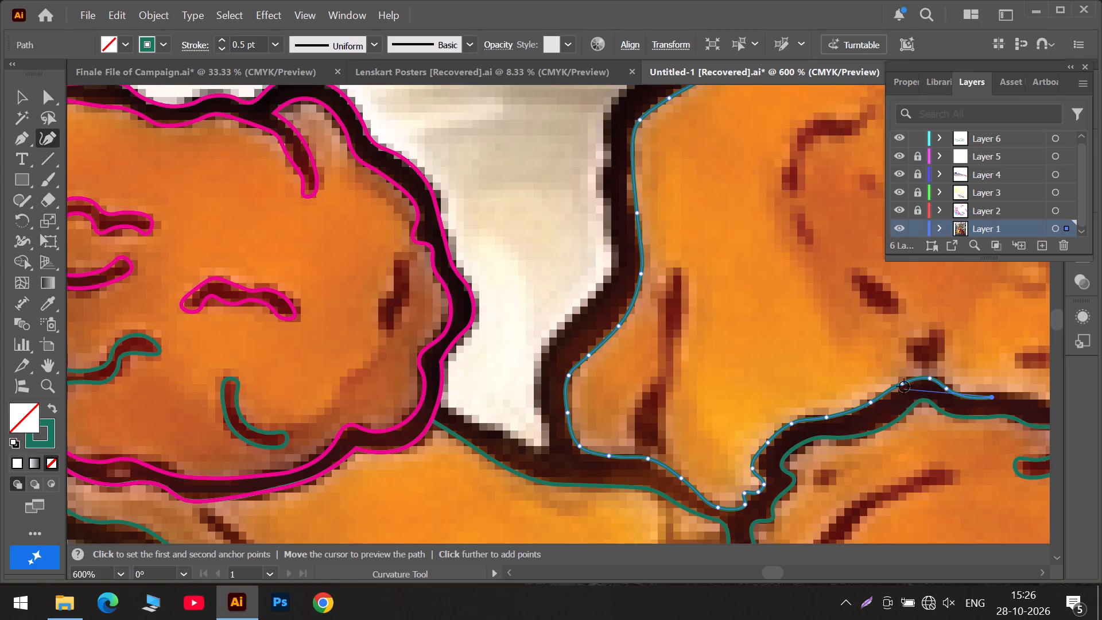
left_click(902, 384)
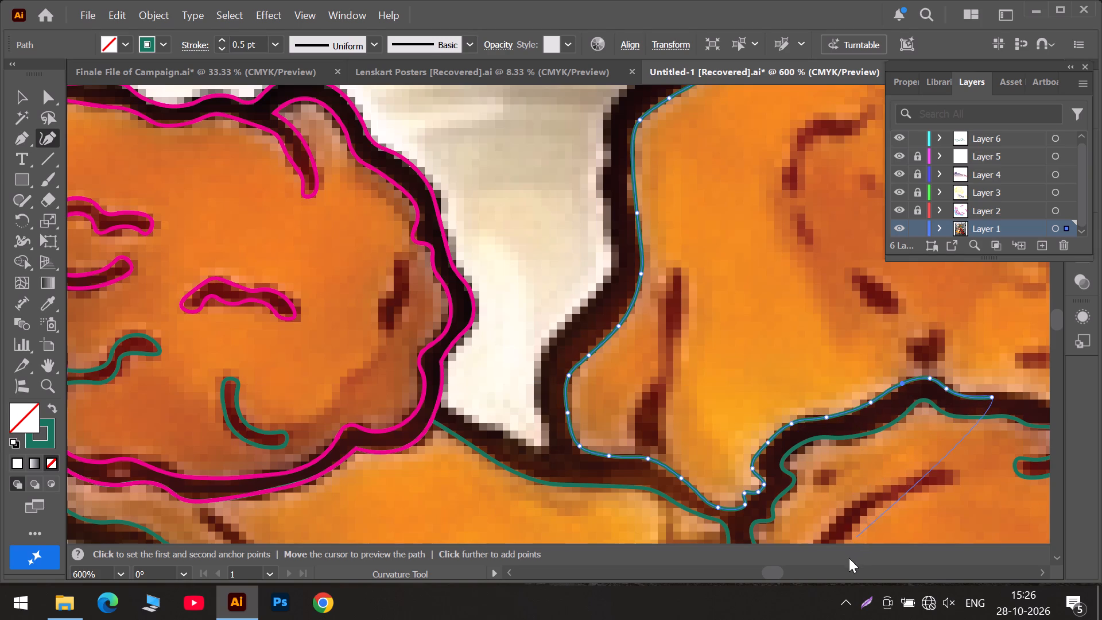
Extend the path along the lower edge to the piece's bottom-right tip, shifting the anchor in the dip onto the outline.
left_click(836, 570)
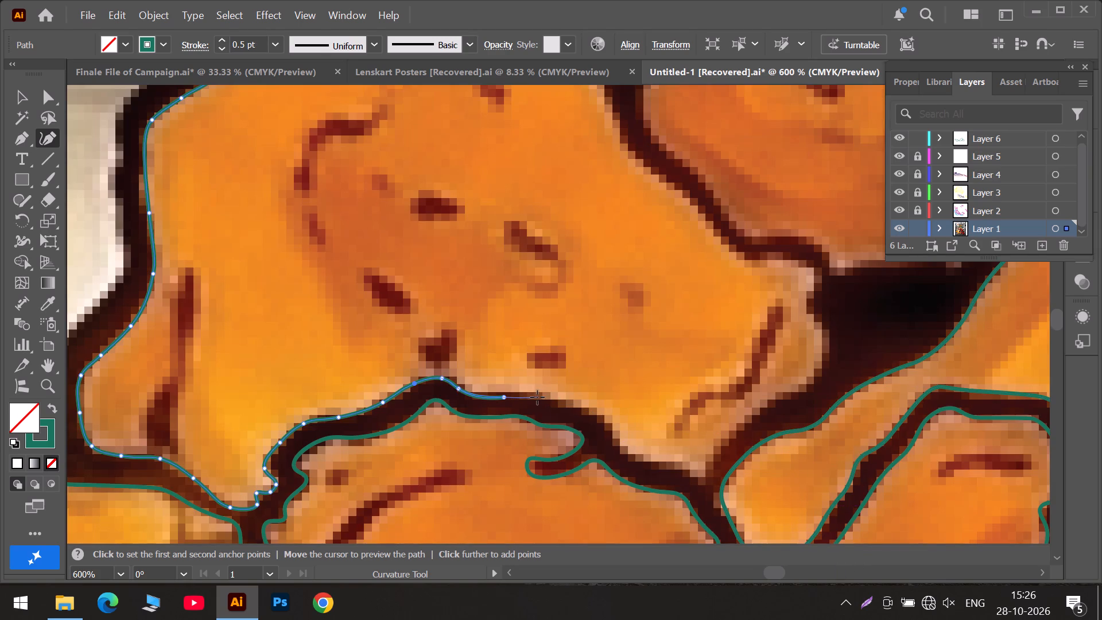
left_click(537, 397)
left_click(604, 420)
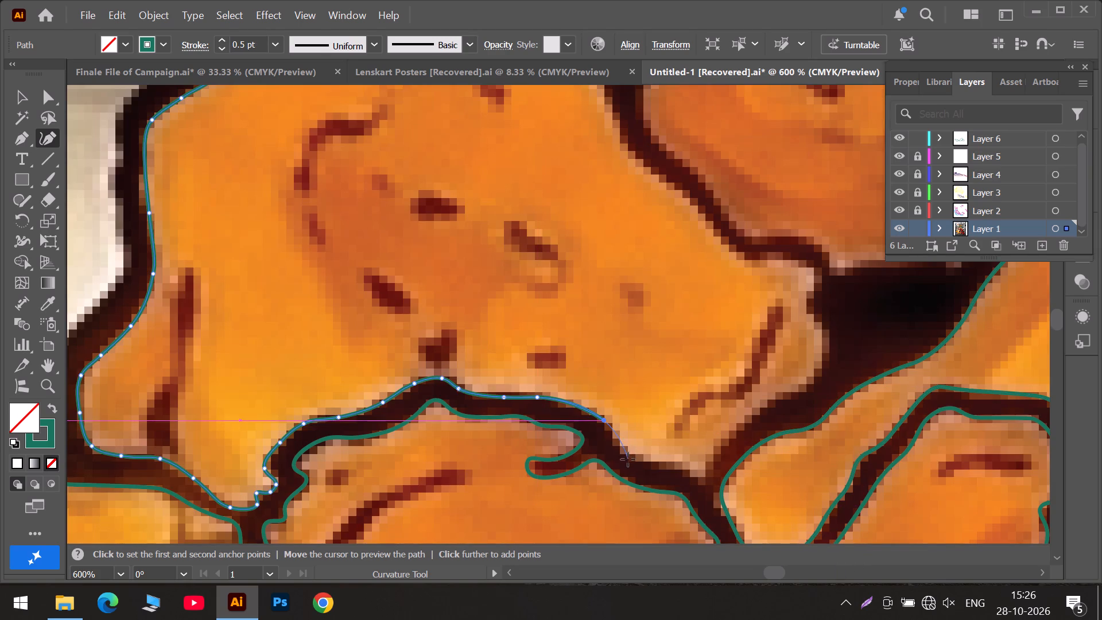
left_click(619, 450)
left_click(664, 463)
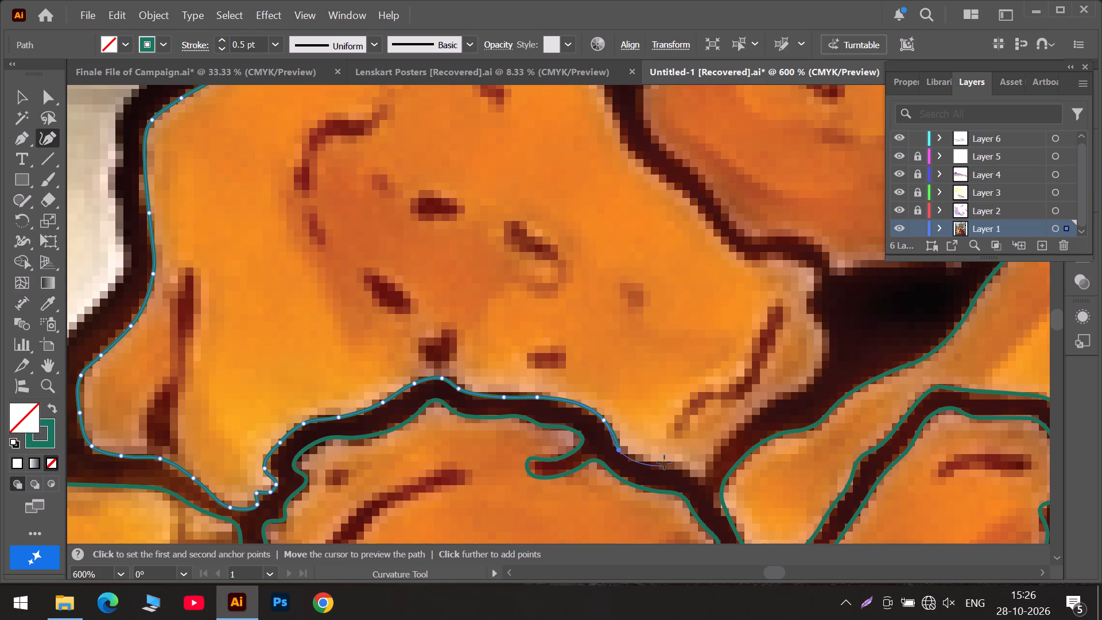
left_click(700, 486)
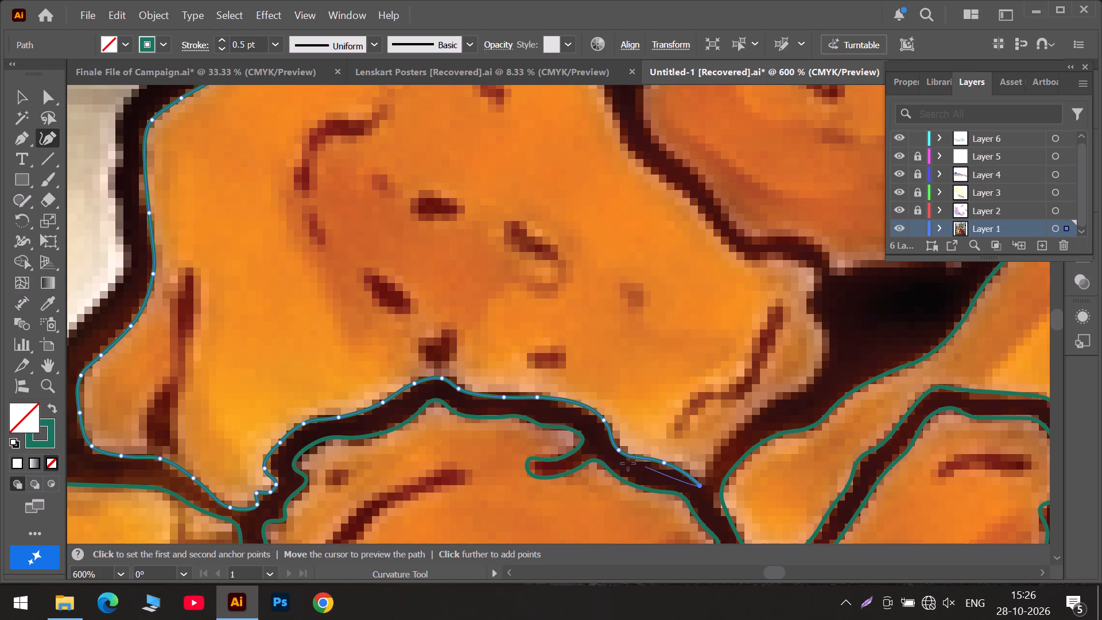
left_click_drag(619, 452, 635, 460)
left_click(605, 418)
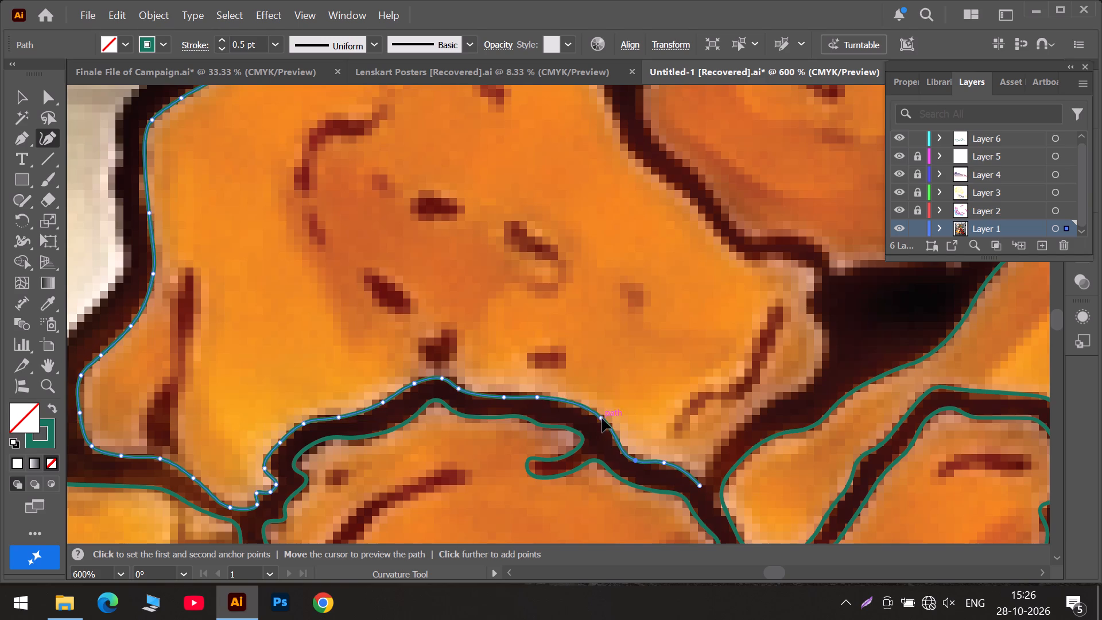
Trace the path around the bottom-right tip and up the adjoining edge to the right-hand bulge, refining its anchors along the outline.
left_click(686, 474)
left_click(707, 463)
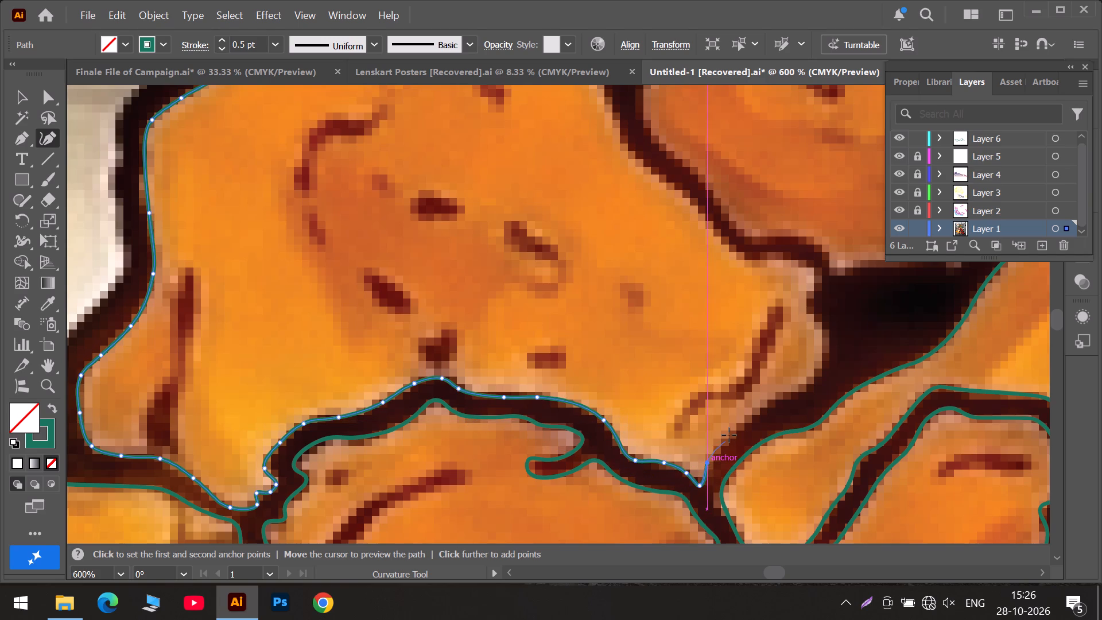
left_click(730, 435)
left_click(774, 399)
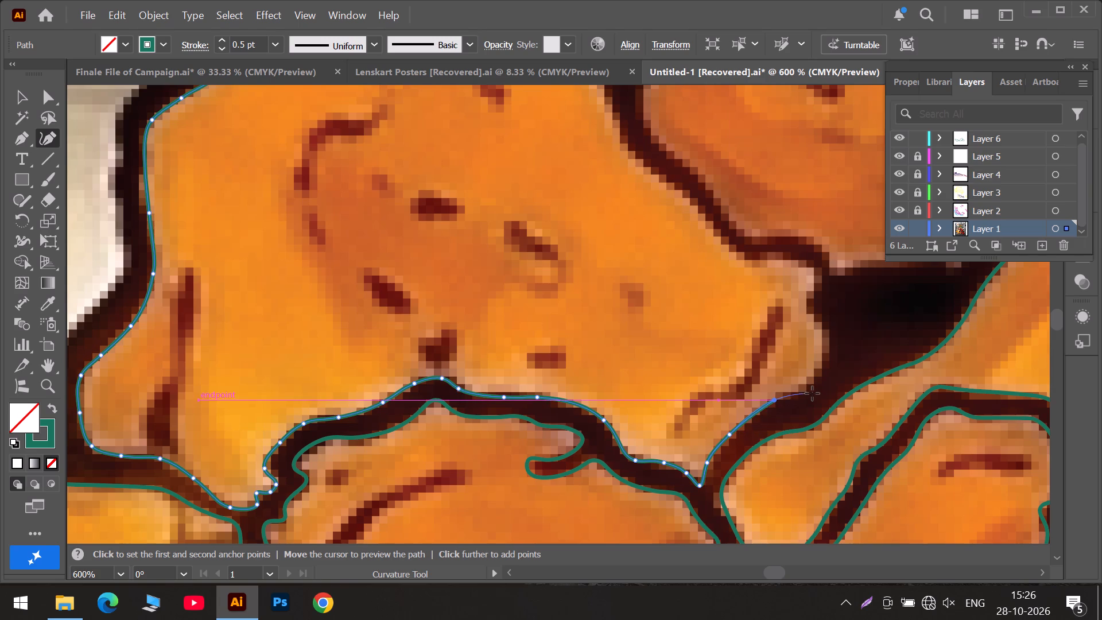
left_click(802, 396)
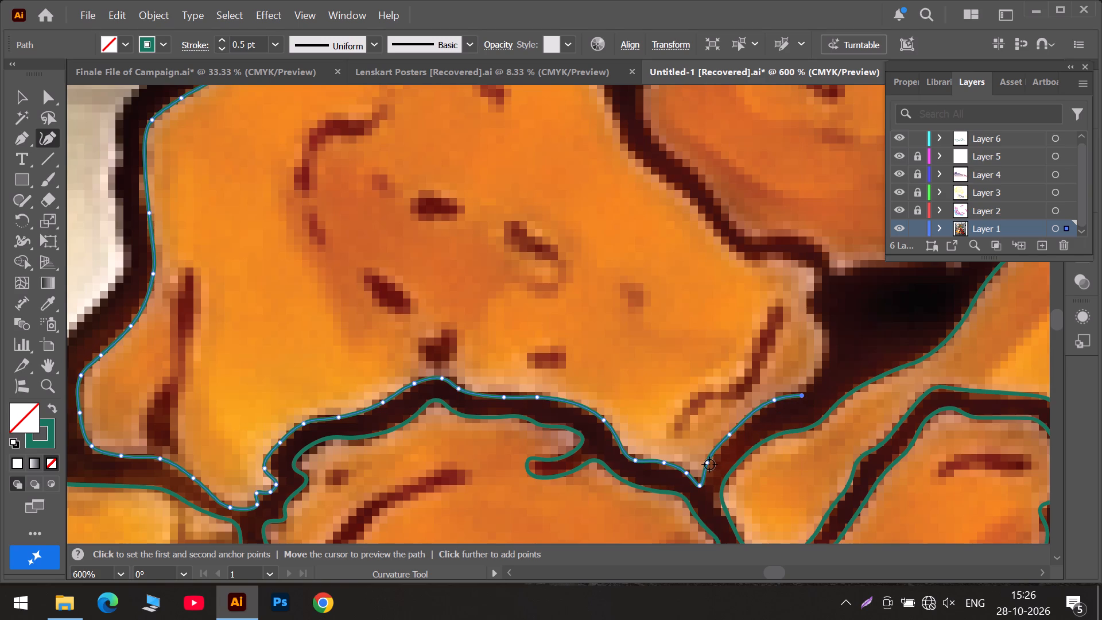
left_click(709, 464)
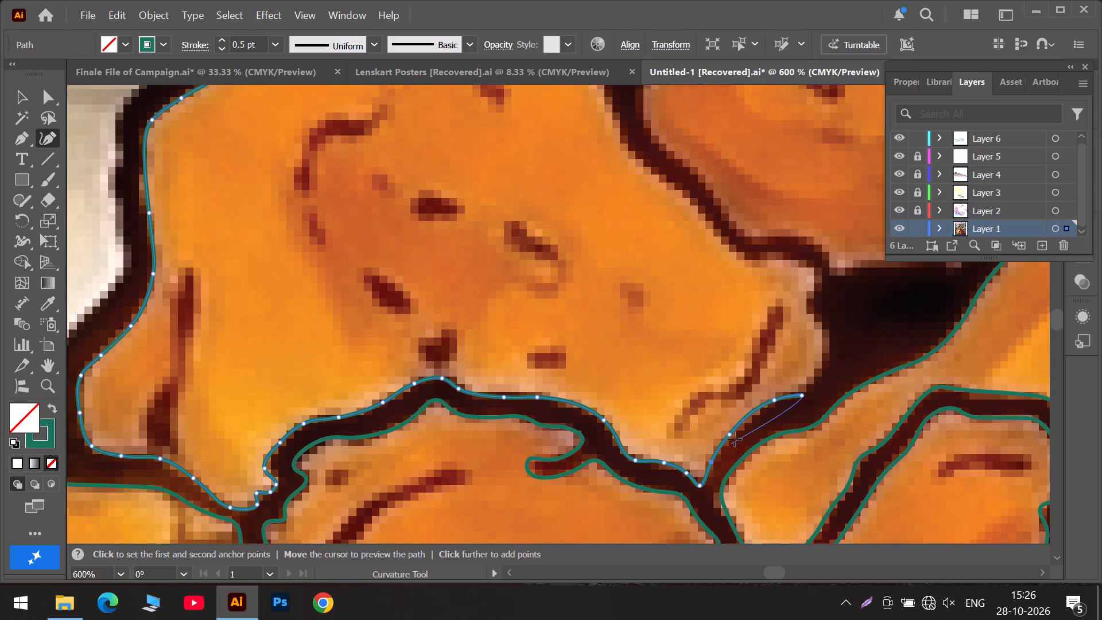
left_click(731, 436)
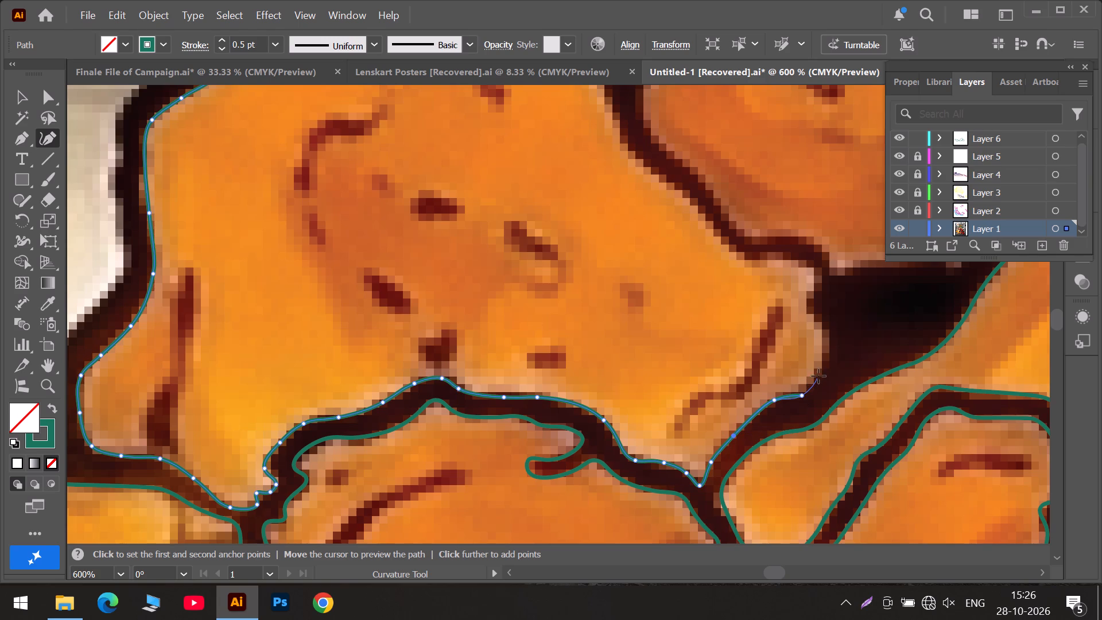
left_click(790, 397)
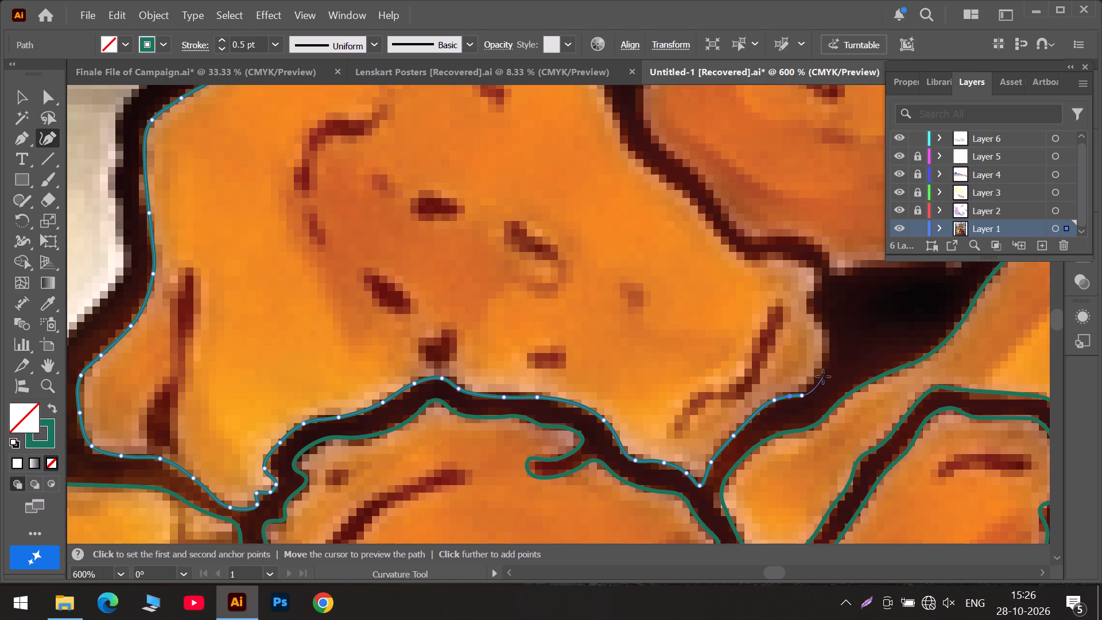
Extend the path up around the right-hand bulge, through the small notch above it, and over the piece's right corner.
left_click(821, 369)
left_click(828, 354)
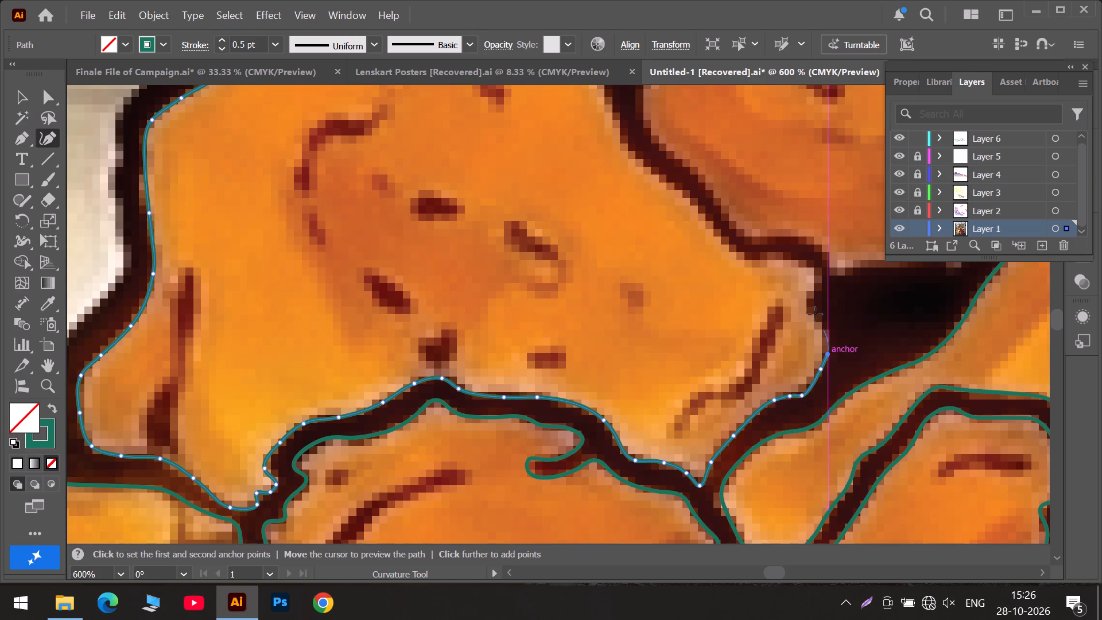
left_click(813, 313)
left_click(804, 301)
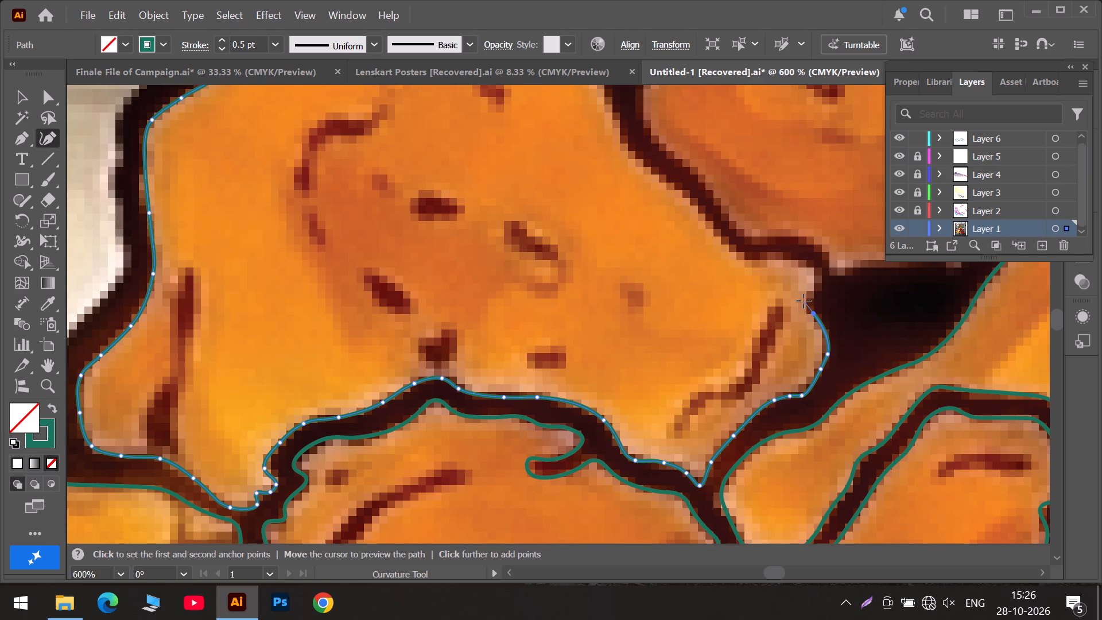
left_click(815, 293)
left_click(805, 302)
left_click(818, 272)
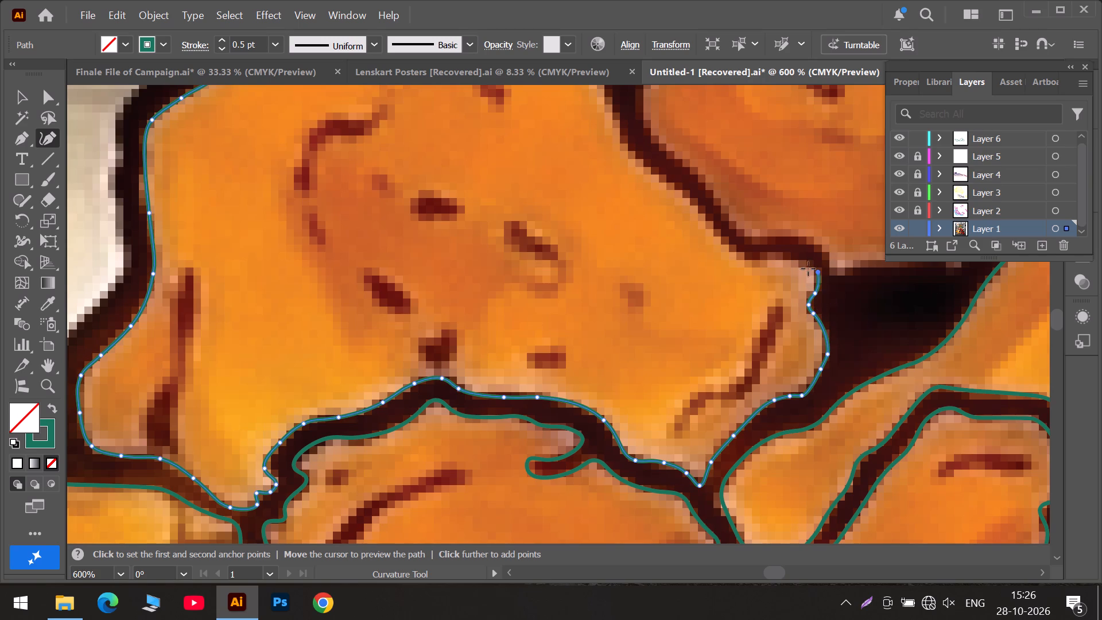
left_click(797, 262)
Trace the short edge beyond the right corner to the dip, shifting its anchors and the bulge's anchor onto the outline.
scroll(763, 254, "up", 3)
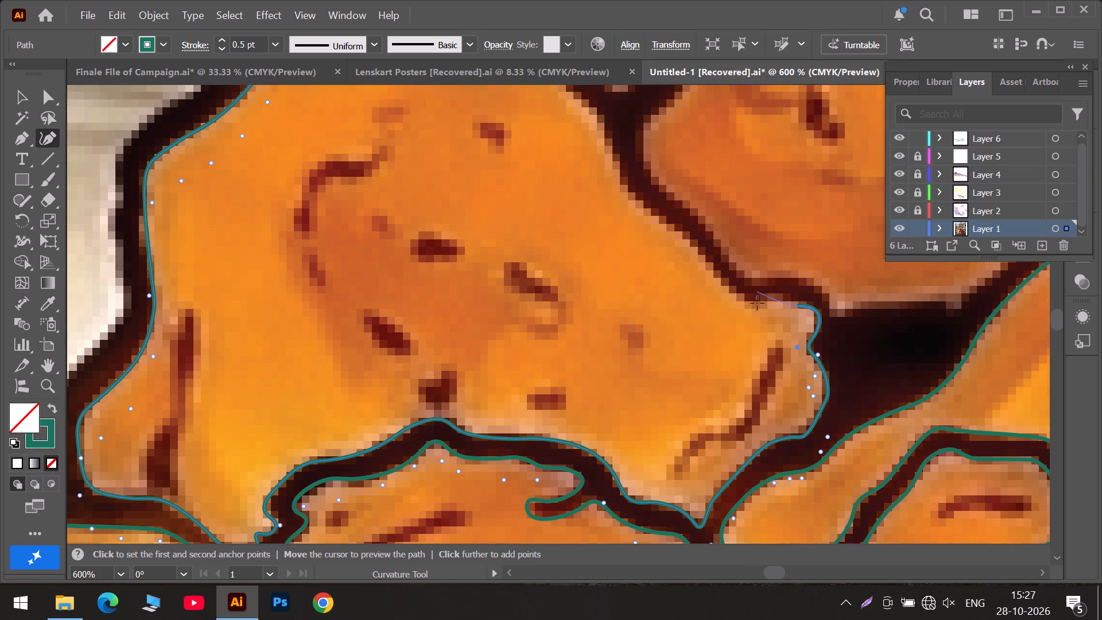
left_click(764, 302)
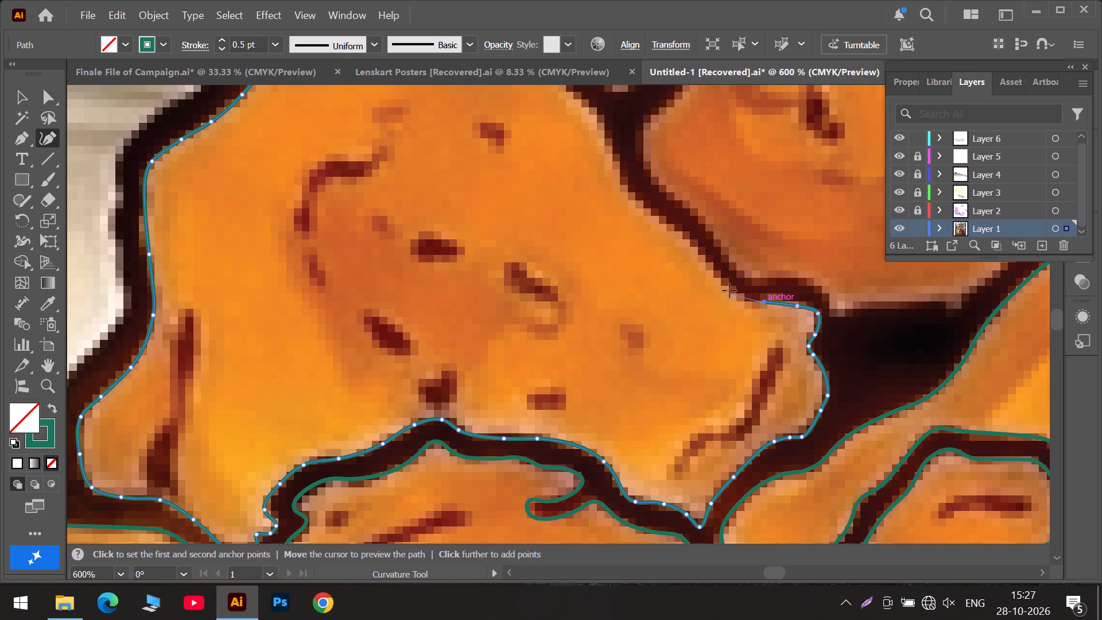
left_click(728, 286)
left_click_drag(763, 302, 754, 302)
left_click_drag(754, 302, 746, 300)
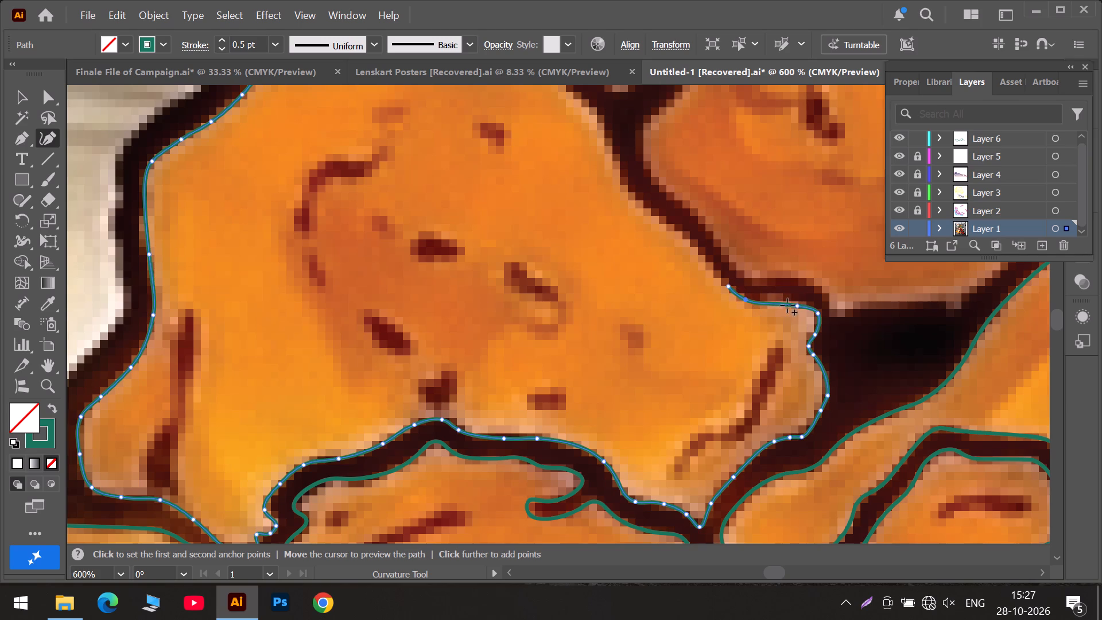
left_click_drag(798, 306, 792, 300)
left_click_drag(792, 300, 792, 300)
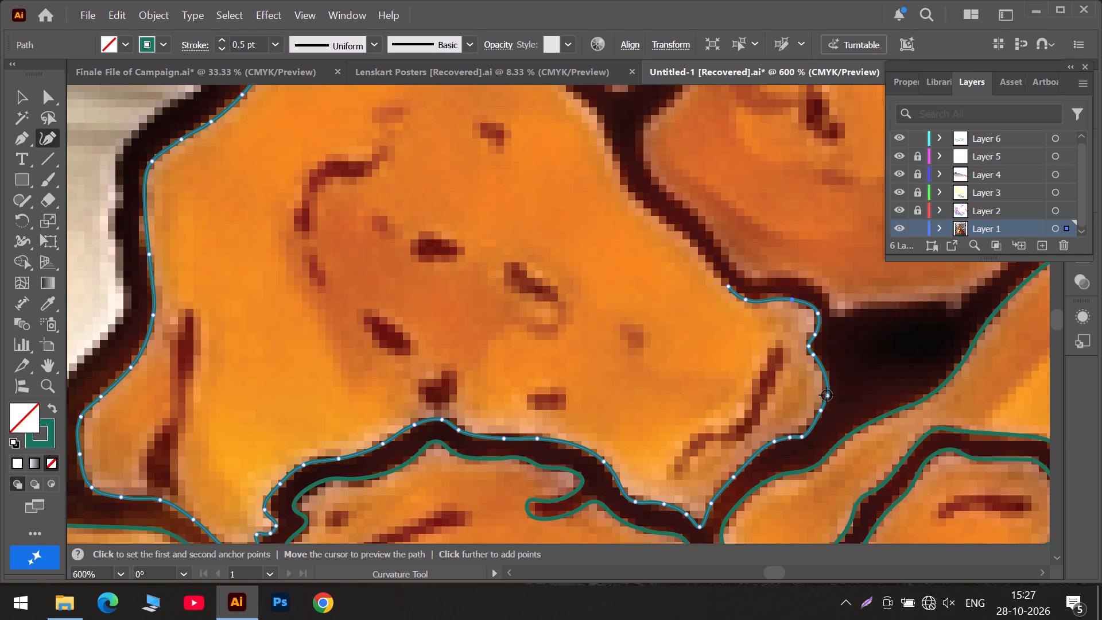
left_click_drag(827, 395, 827, 381)
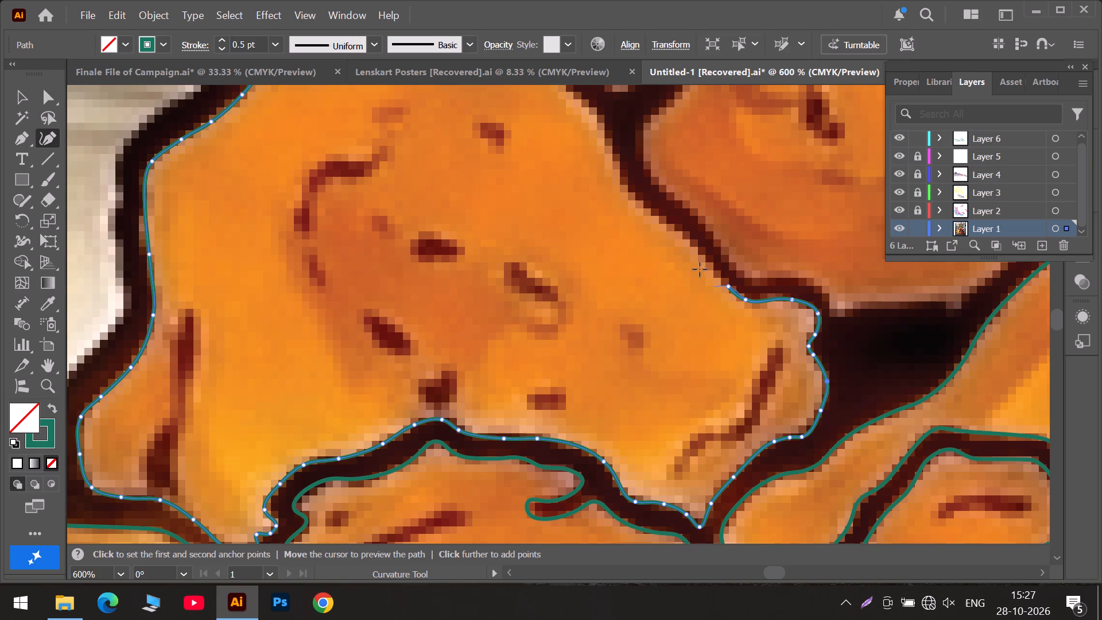
Trace the path up the long upper-right edge and around the top-right corner onto the piece's top edge.
left_click(703, 257)
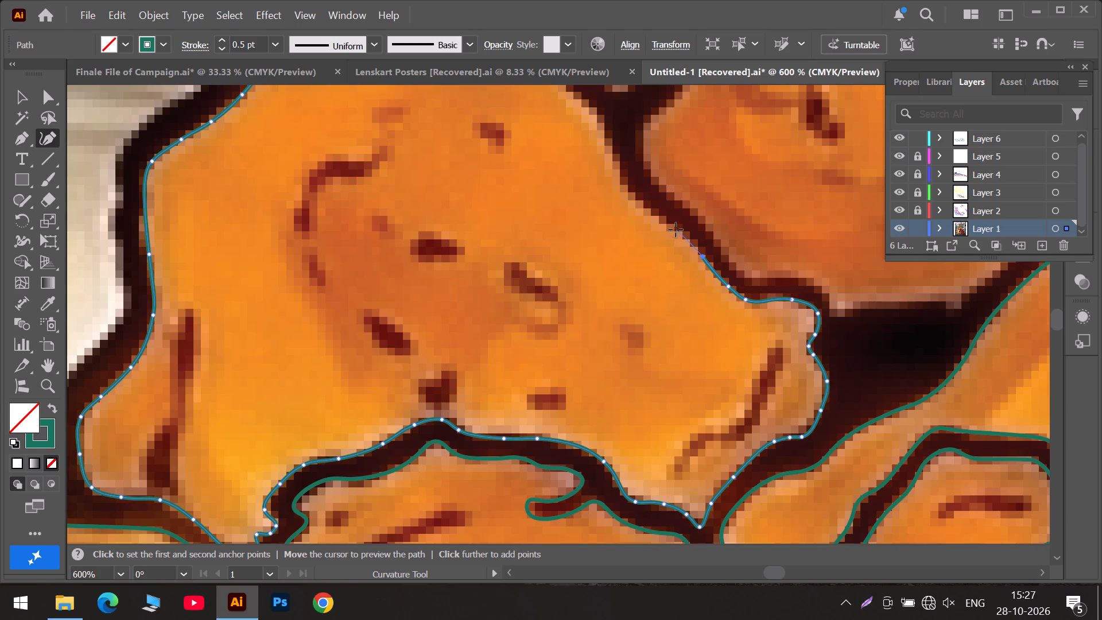
left_click(676, 230)
left_click(627, 191)
scroll(618, 176, "up", 5)
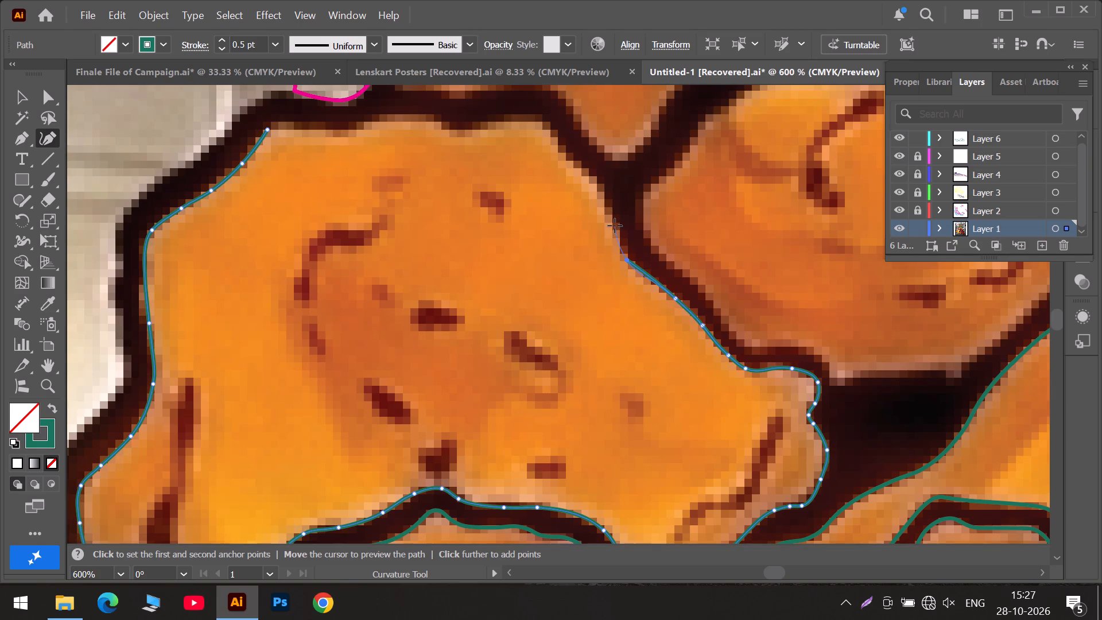
left_click(615, 226)
left_click(591, 173)
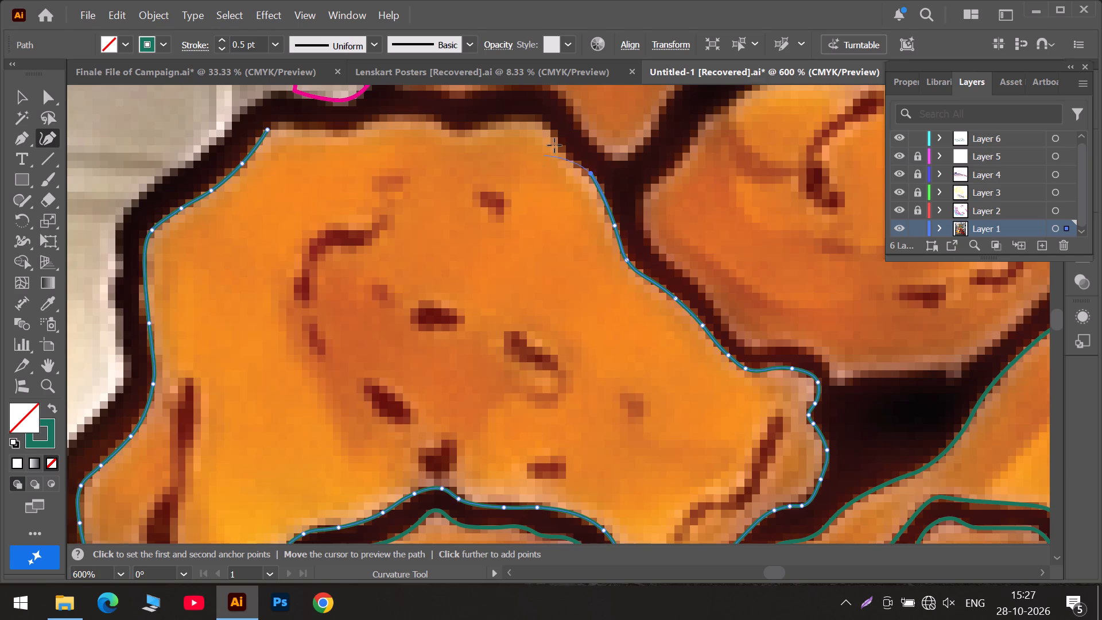
left_click(554, 143)
left_click(543, 122)
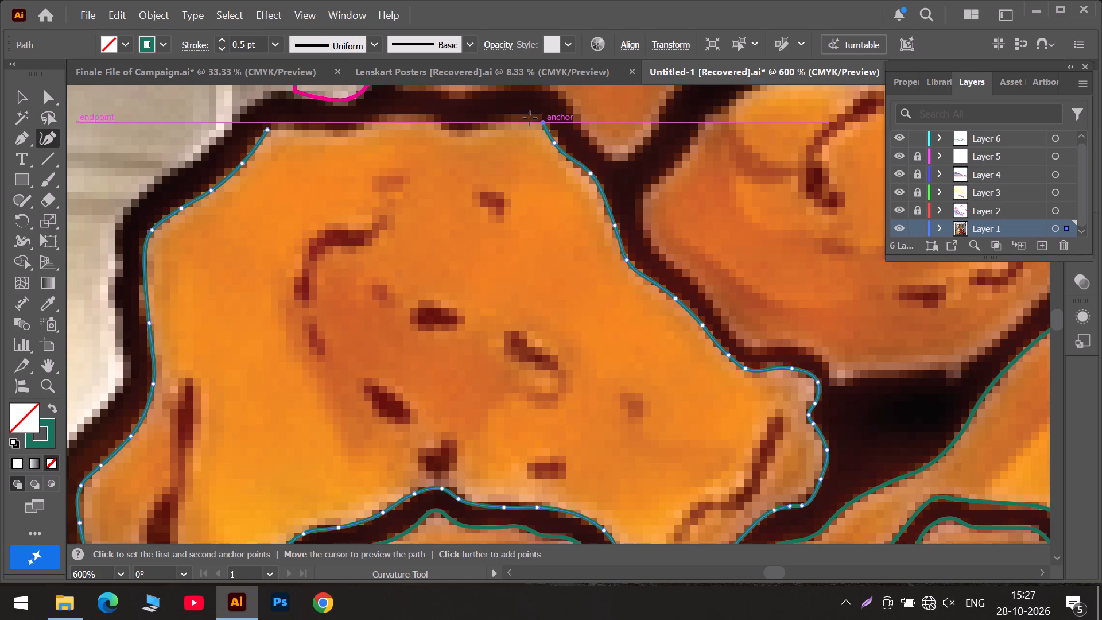
left_click(503, 117)
Reposition the anchors below the top-right corner and around the upper-right edge's bend to follow the outline.
left_click_drag(554, 146, 554, 146)
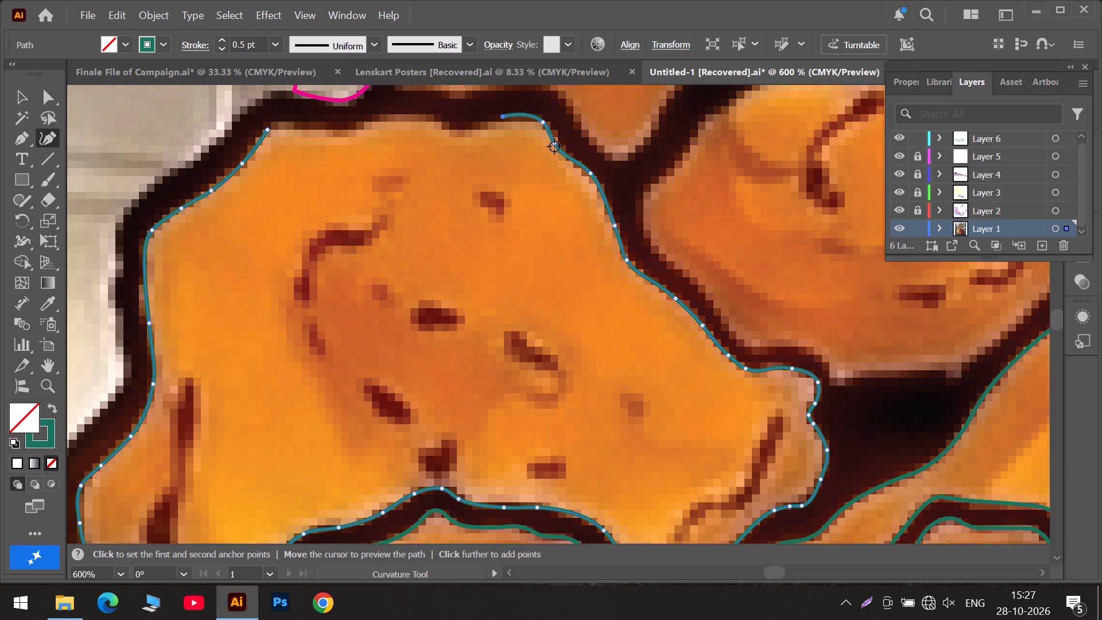
left_click_drag(554, 146, 562, 147)
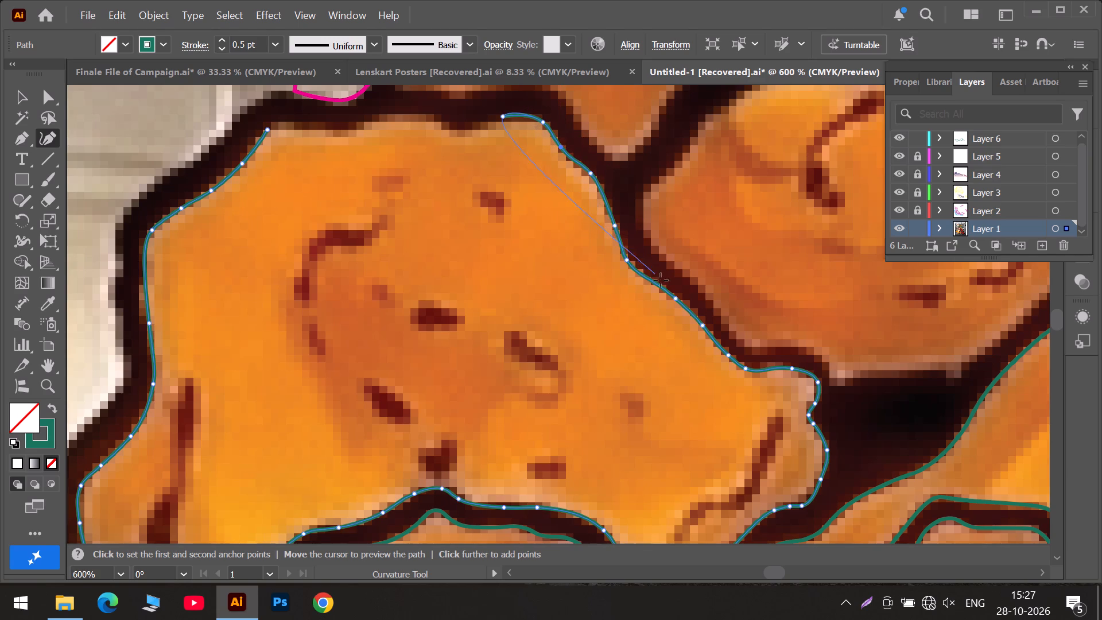
left_click_drag(626, 262, 631, 262)
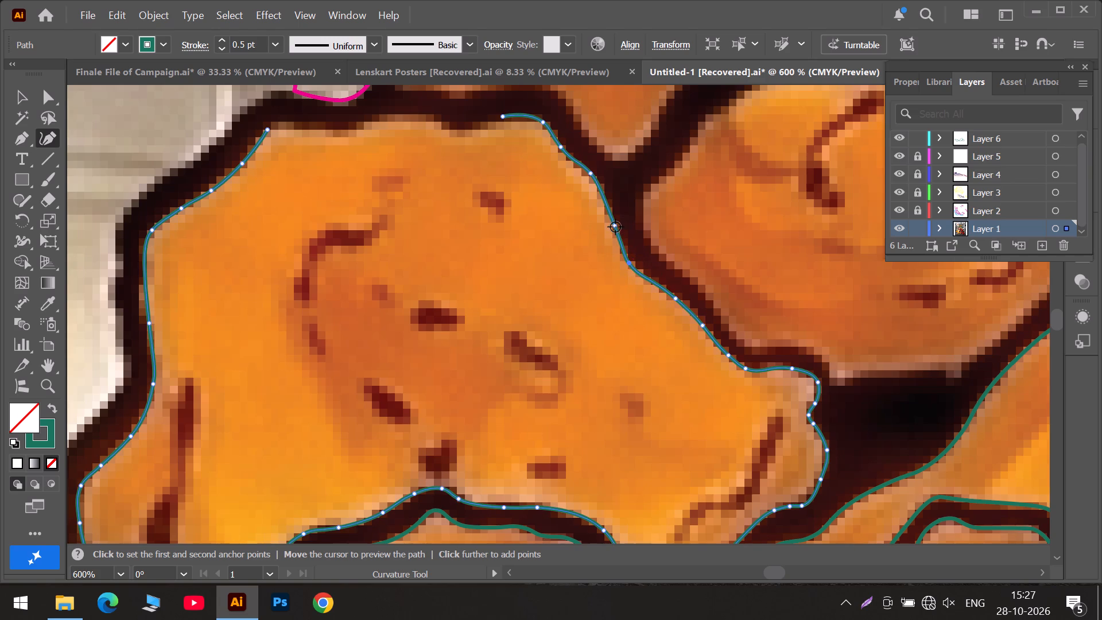
left_click_drag(615, 227, 611, 221)
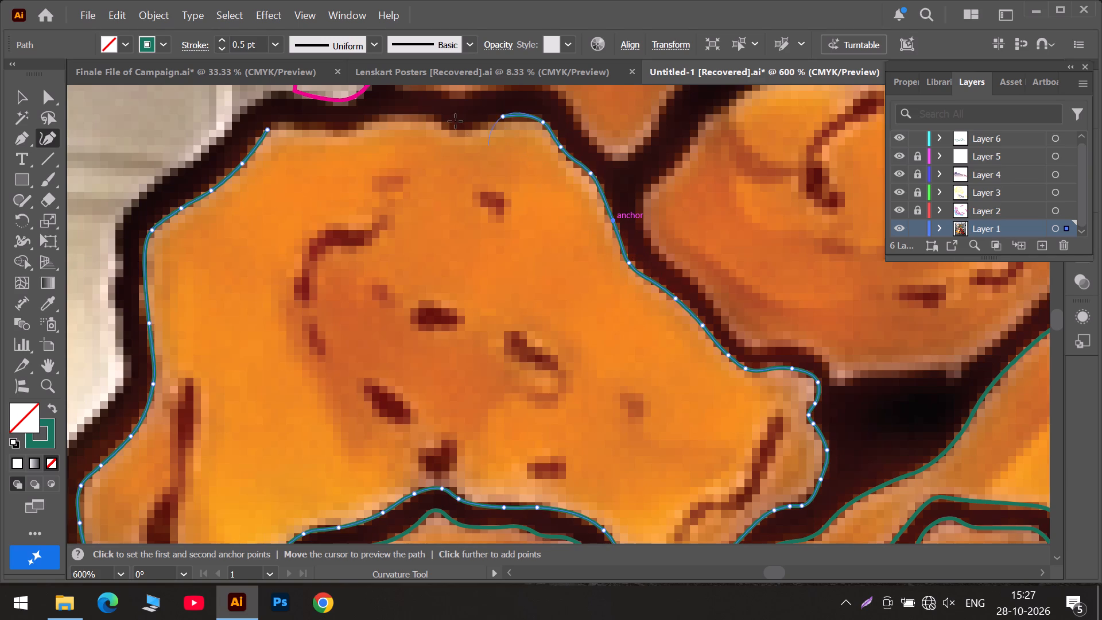
Trace the wavy top edge back to the starting anchor to close the path, nudging an anchor in the top-left dip.
left_click(467, 130)
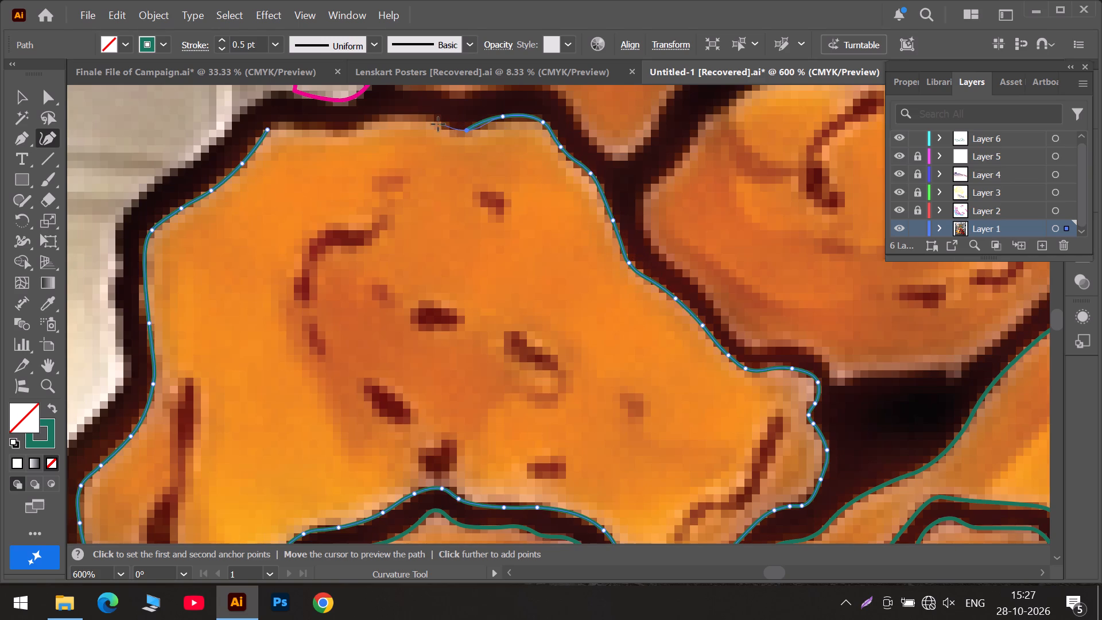
left_click(438, 123)
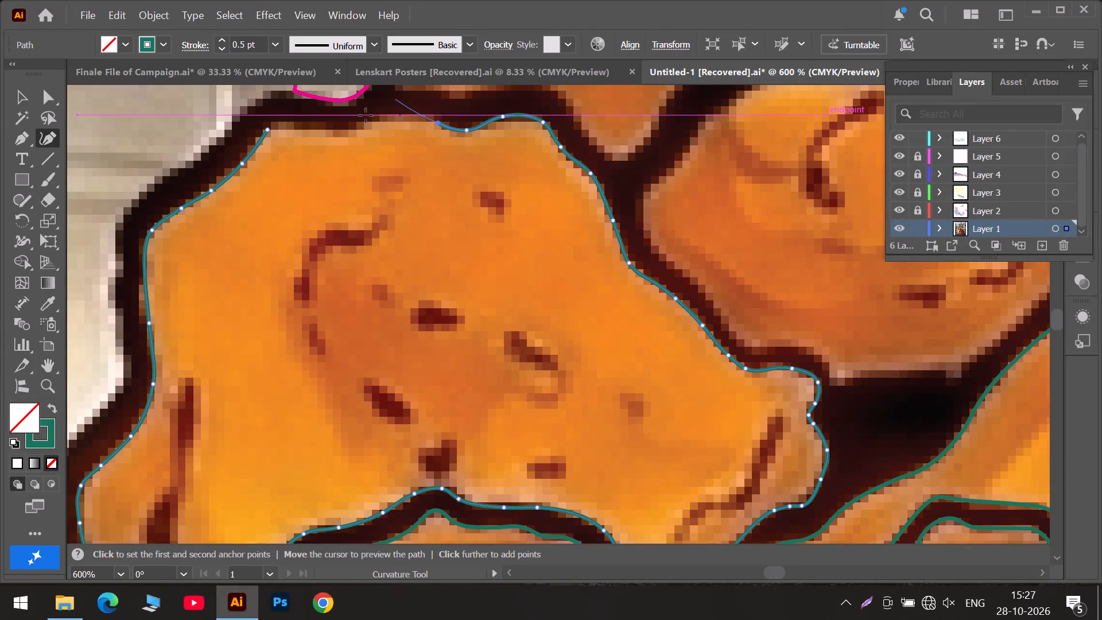
left_click(400, 114)
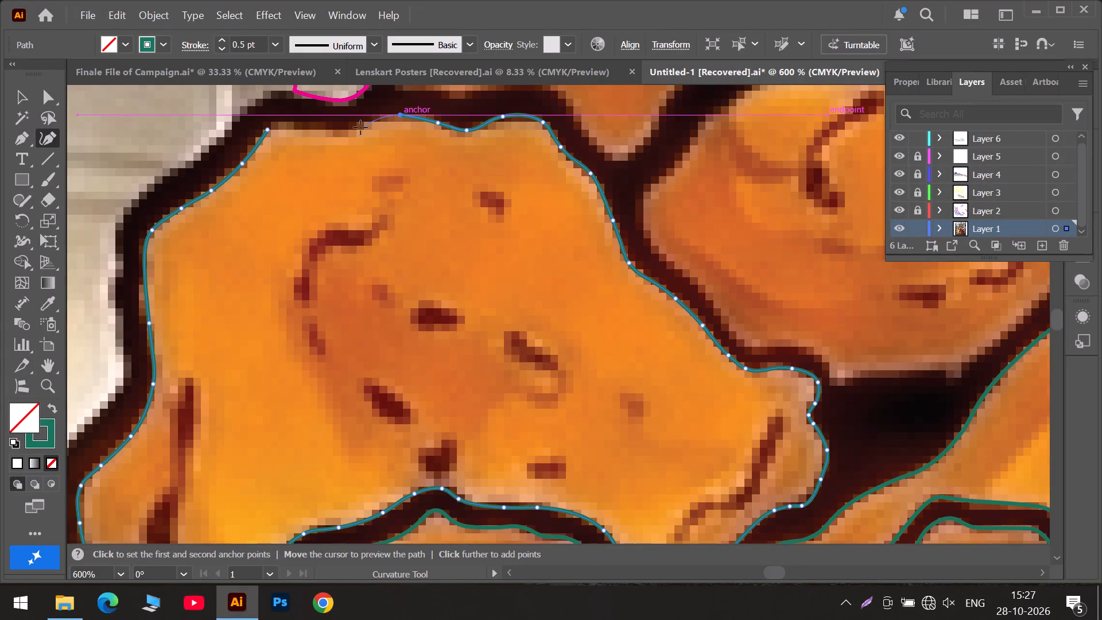
left_click(360, 128)
left_click_drag(320, 131, 313, 131)
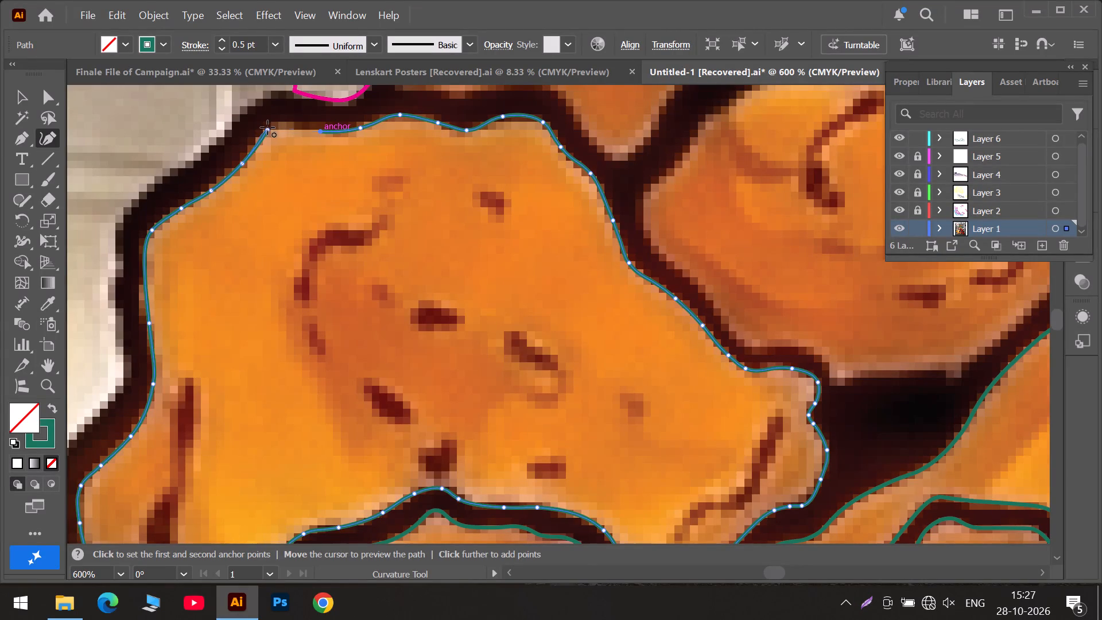
left_click(267, 127)
left_click(268, 127)
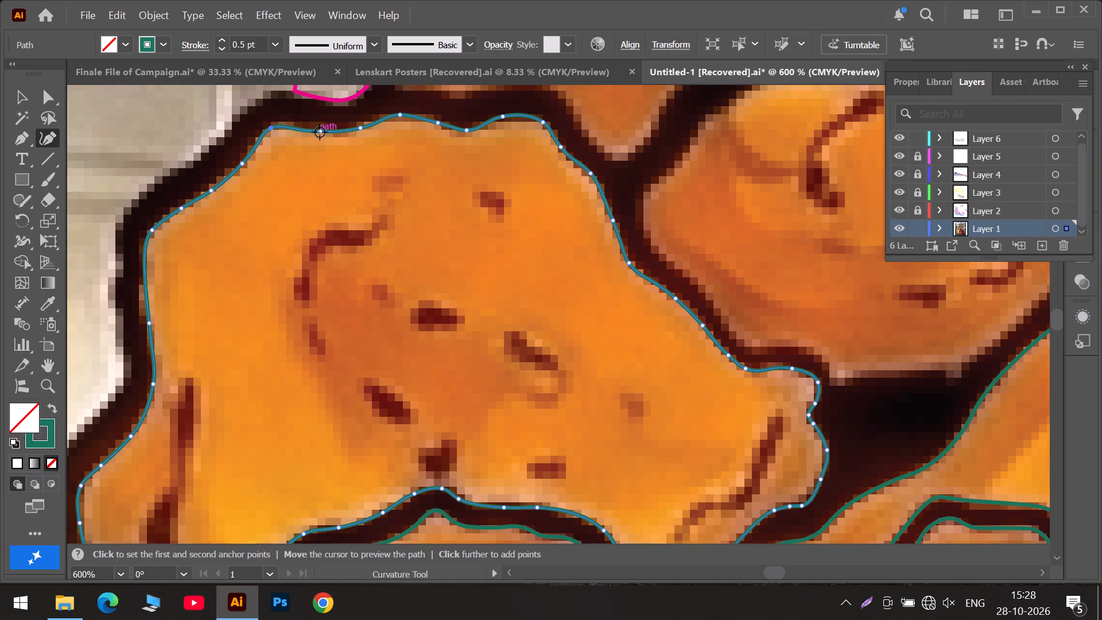
left_click_drag(363, 130, 360, 130)
Refine the closed path by nudging two anchors on its wavy top edge and adding an anchor on the bottom edge's slope beyond the central peak.
left_click_drag(360, 130, 356, 127)
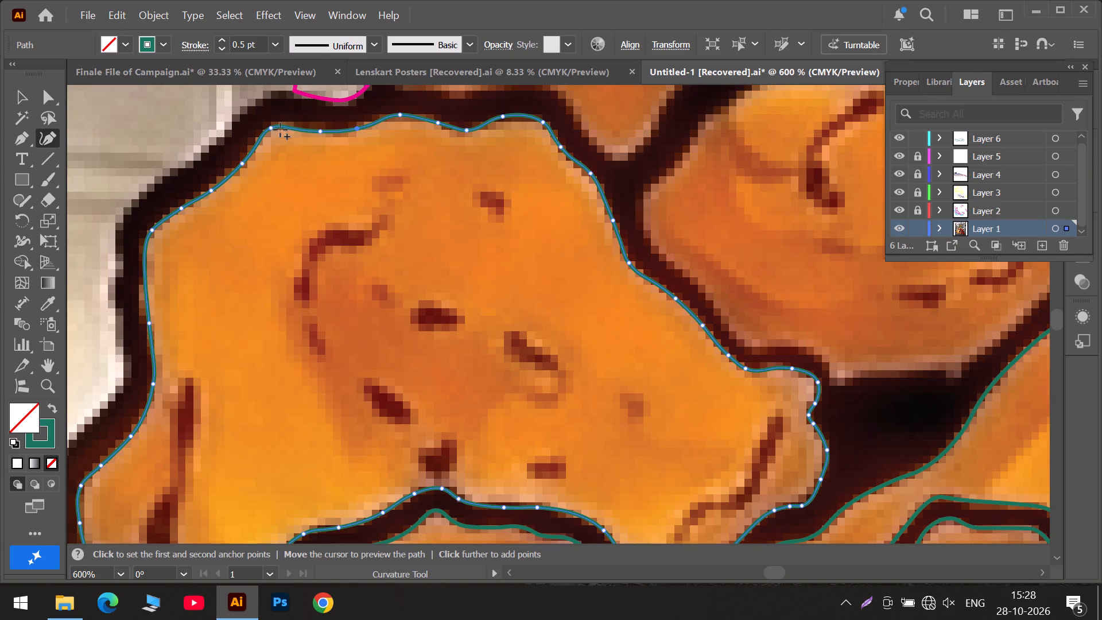
left_click_drag(271, 130, 276, 127)
scroll(494, 253, "down", 13)
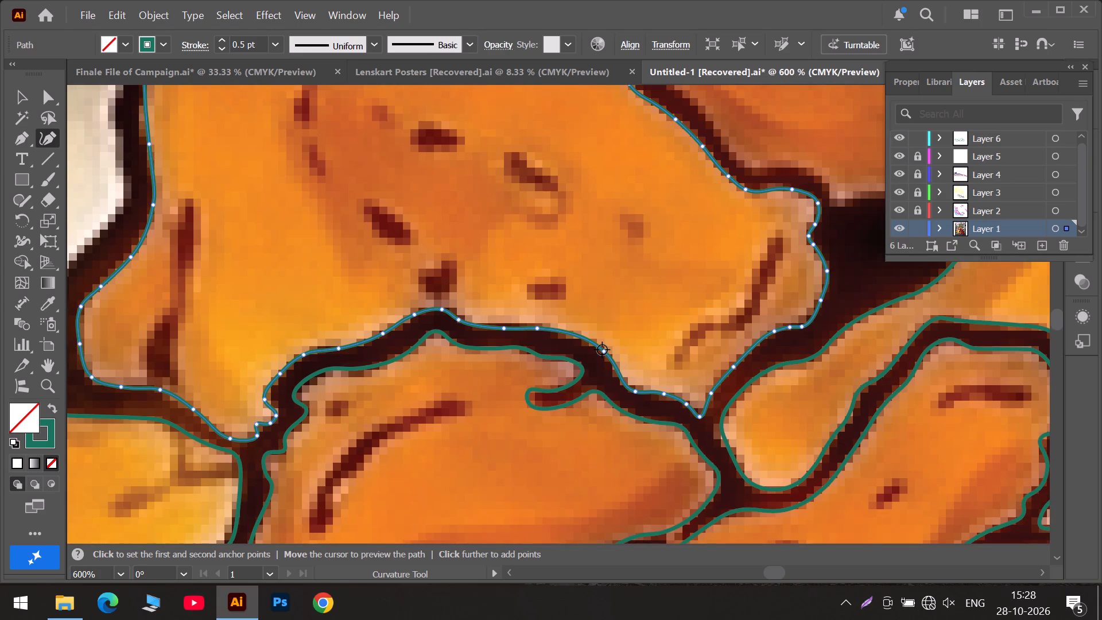
left_click(576, 335)
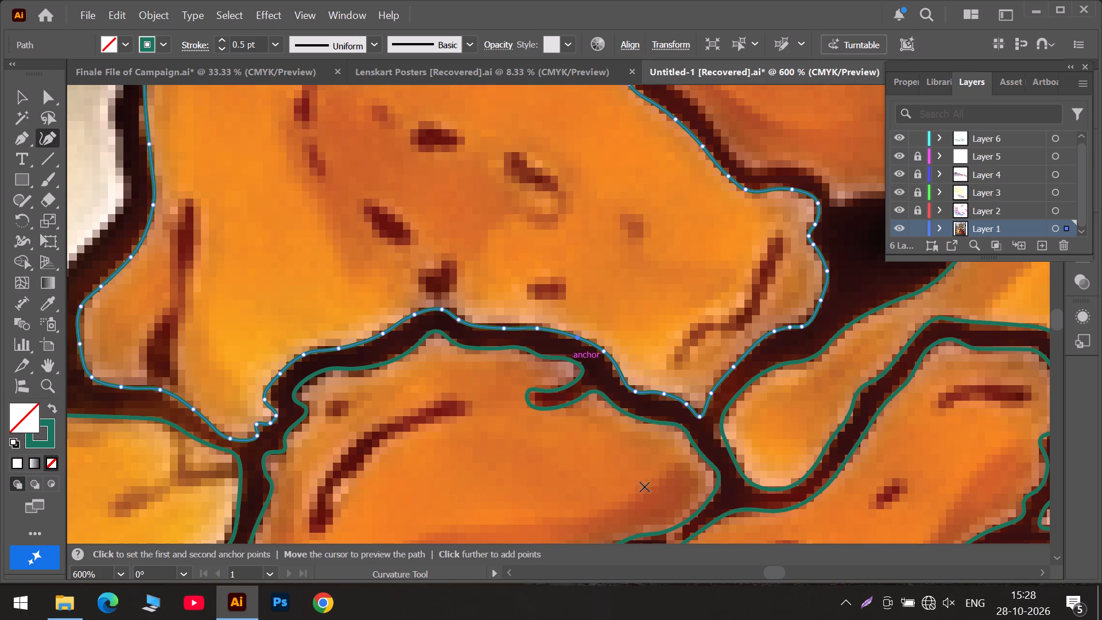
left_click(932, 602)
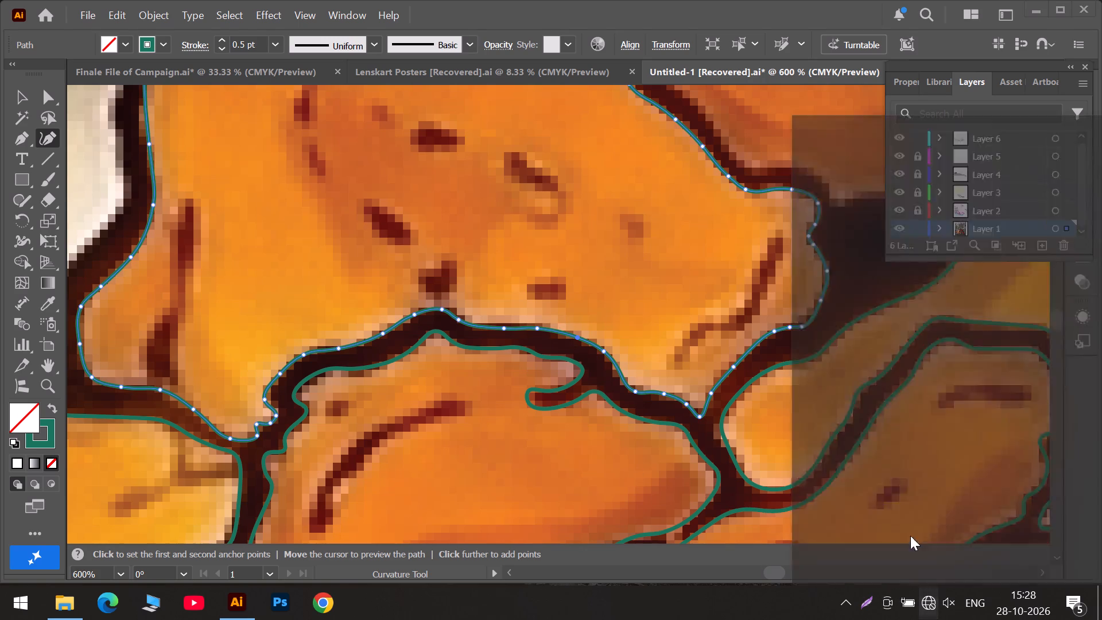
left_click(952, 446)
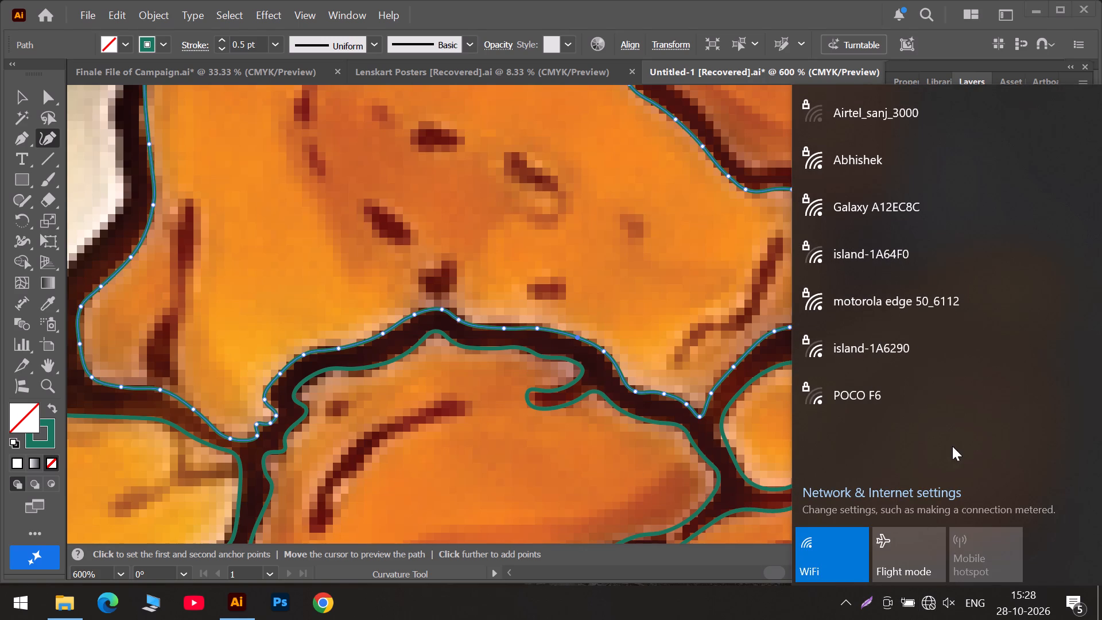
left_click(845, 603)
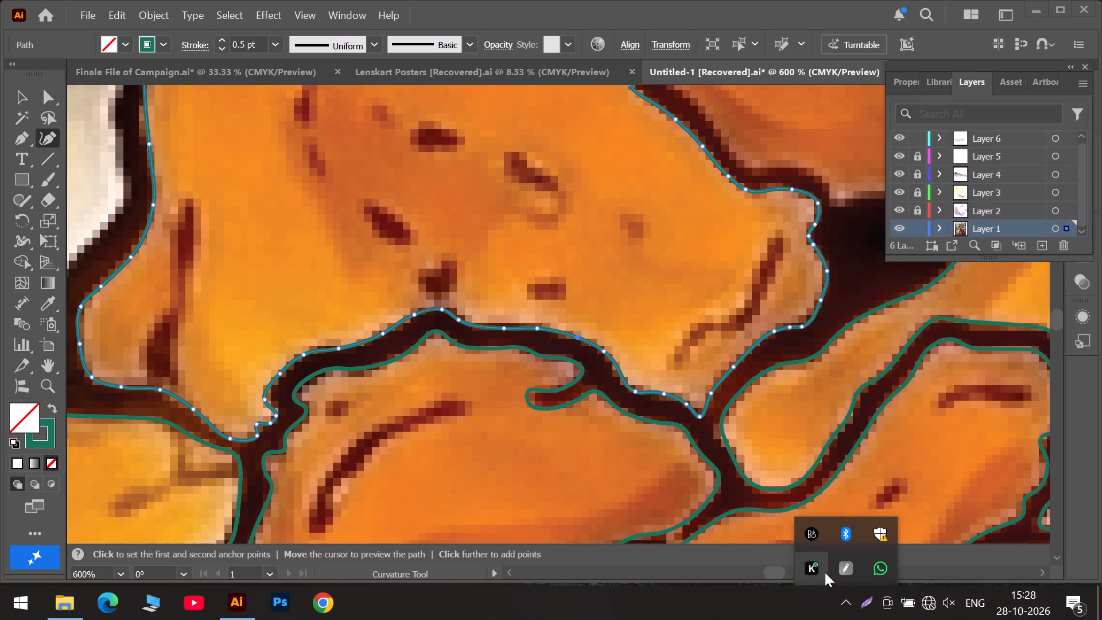